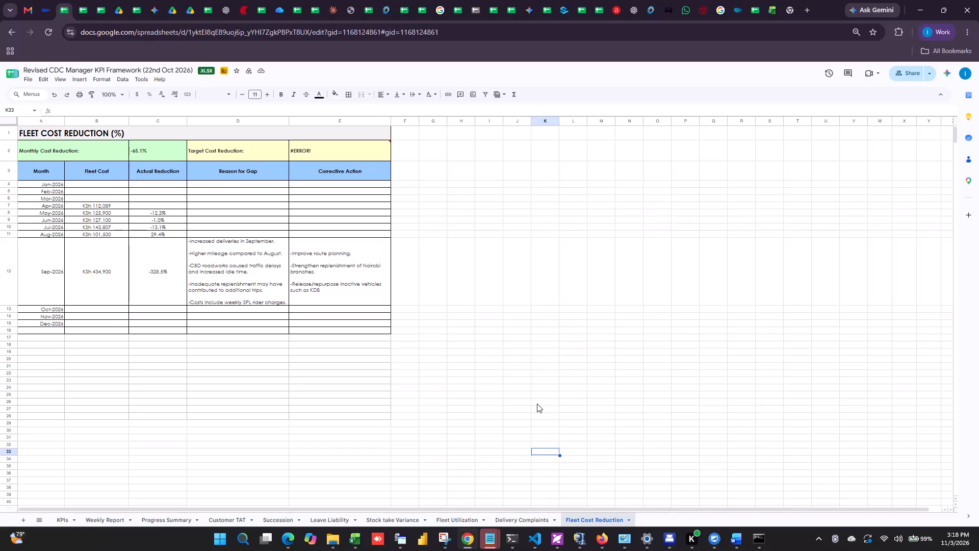
Switch to the Promotional Master Items workbook in Excel, enlarge its window, and look over the Nadeem sheet.
{"action": "left_click", "coordinate": [355, 544]}
{"action": "scroll", "coordinate": [293, 478], "scroll_direction": "down", "scroll_amount": 6}
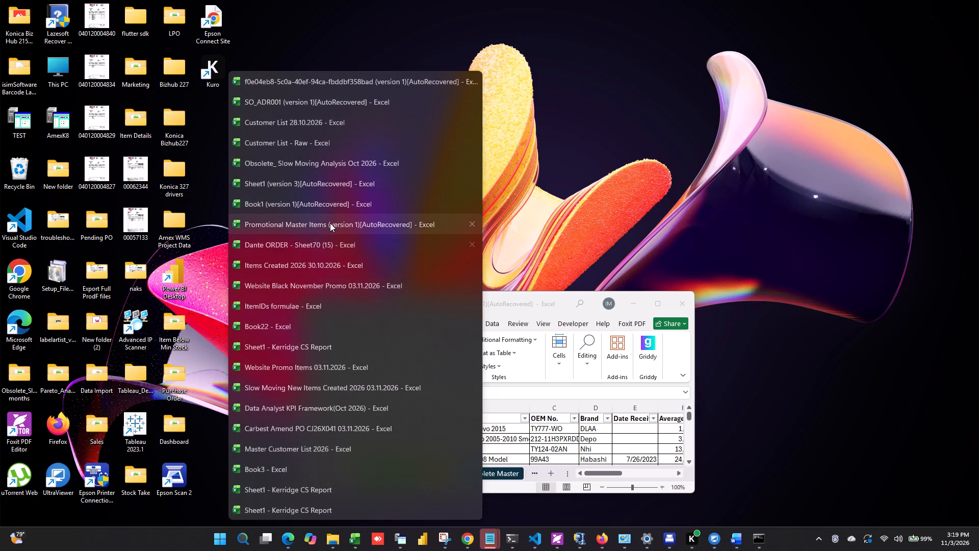
{"action": "left_click", "coordinate": [330, 223]}
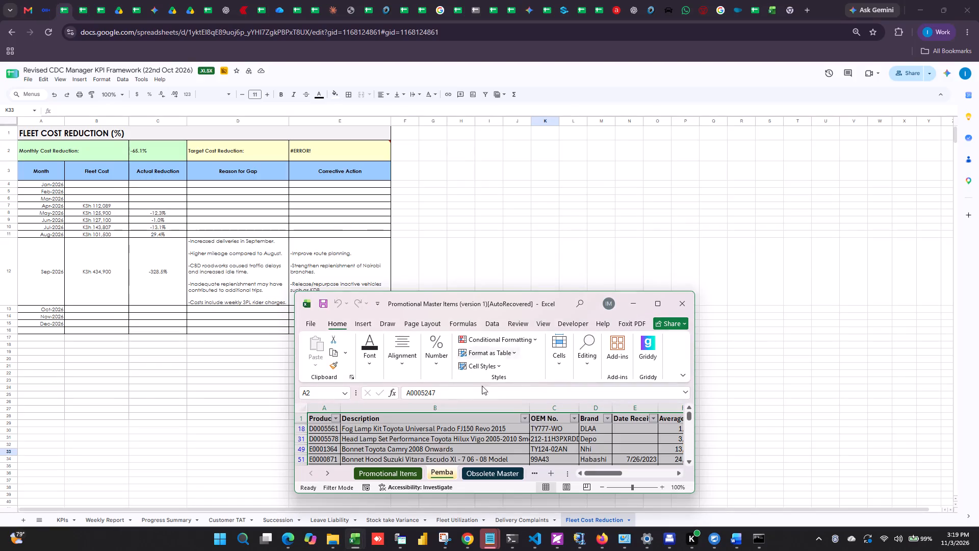
{"action": "left_click", "coordinate": [664, 297]}
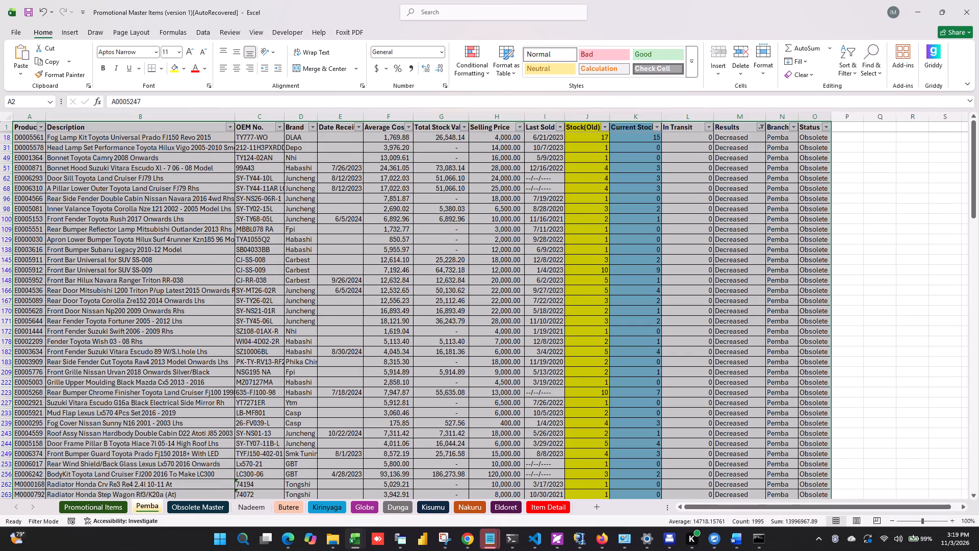
{"action": "left_click", "coordinate": [238, 331]}
{"action": "left_click", "coordinate": [253, 502]}
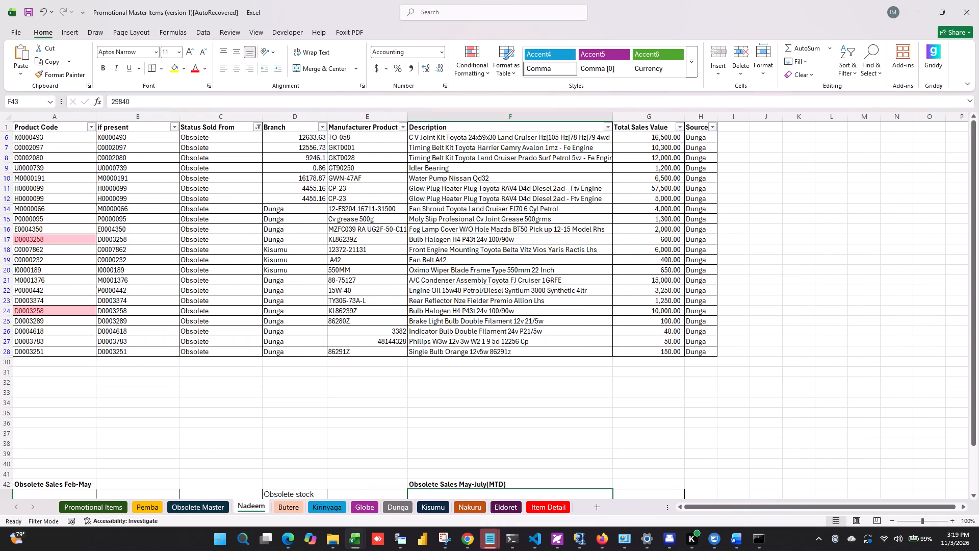
{"action": "scroll", "coordinate": [296, 401], "scroll_direction": "up", "scroll_amount": 7}
Switch to the KEN-AMEX Report Selector, decline to run PBIDesktopSetup_x64.exe, and look over the Central master files reports.
{"action": "left_click", "coordinate": [414, 544]}
{"action": "left_click", "coordinate": [405, 540]}
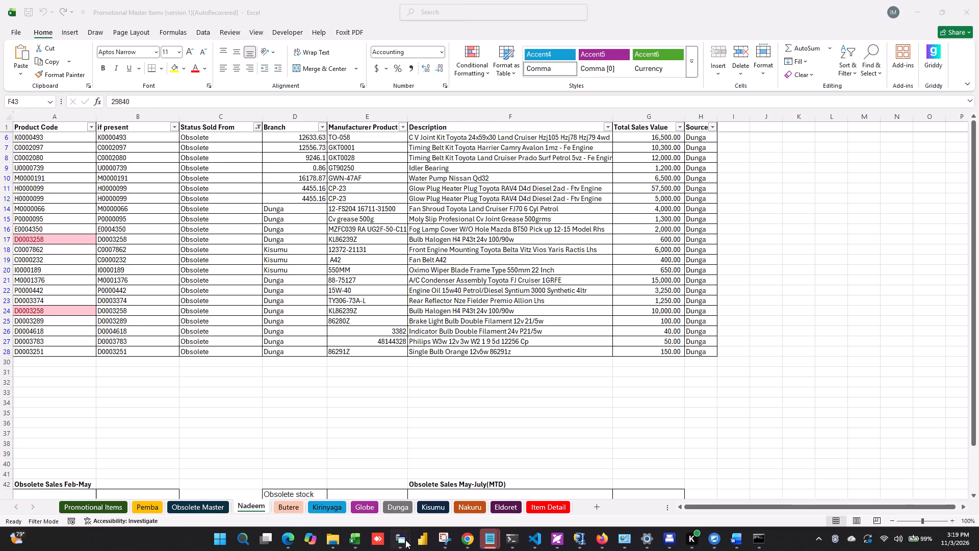
{"action": "left_click", "coordinate": [460, 485]}
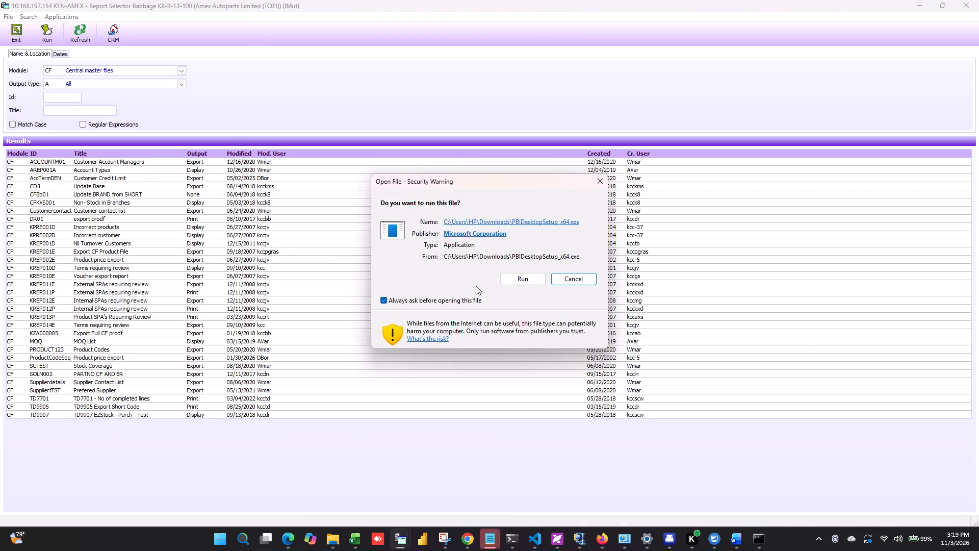
{"action": "left_click", "coordinate": [565, 279]}
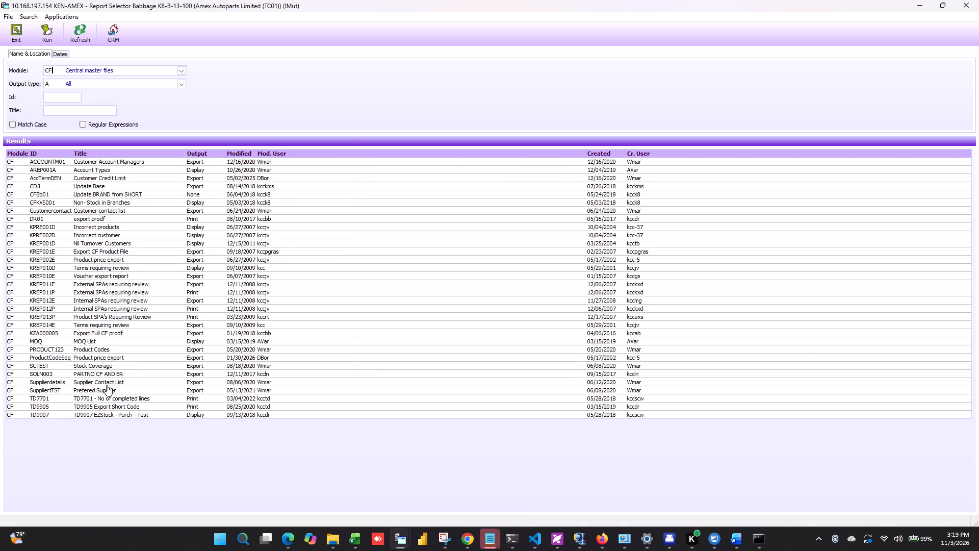
{"action": "left_click", "coordinate": [93, 283]}
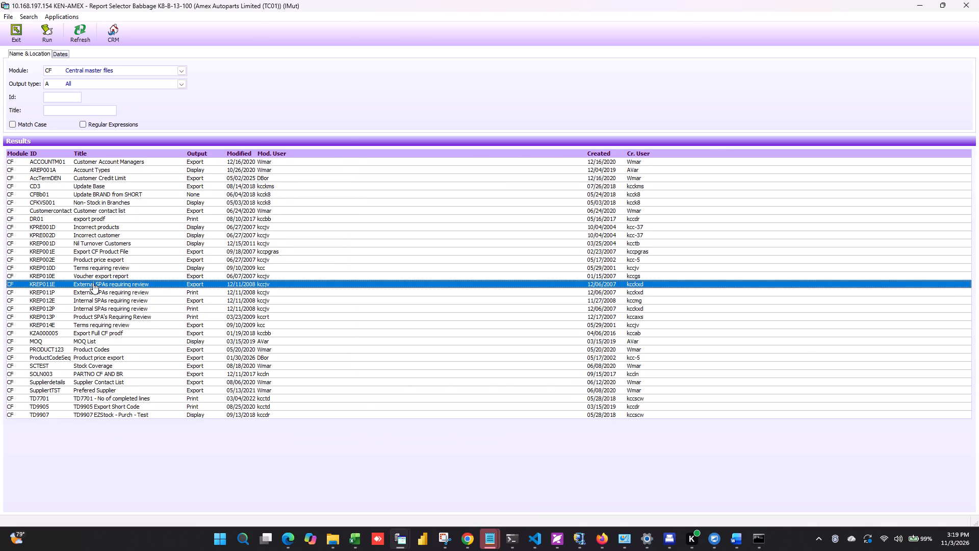
{"action": "left_click", "coordinate": [109, 300]}
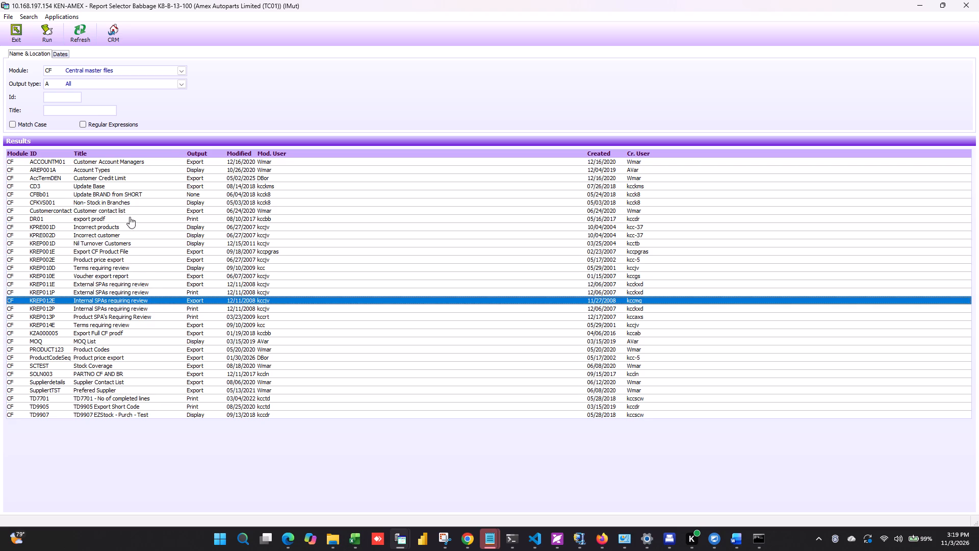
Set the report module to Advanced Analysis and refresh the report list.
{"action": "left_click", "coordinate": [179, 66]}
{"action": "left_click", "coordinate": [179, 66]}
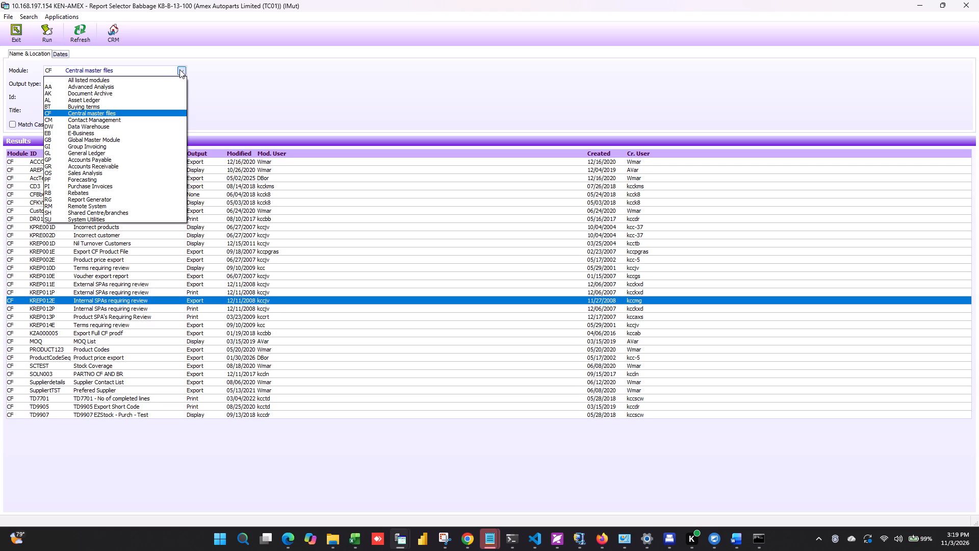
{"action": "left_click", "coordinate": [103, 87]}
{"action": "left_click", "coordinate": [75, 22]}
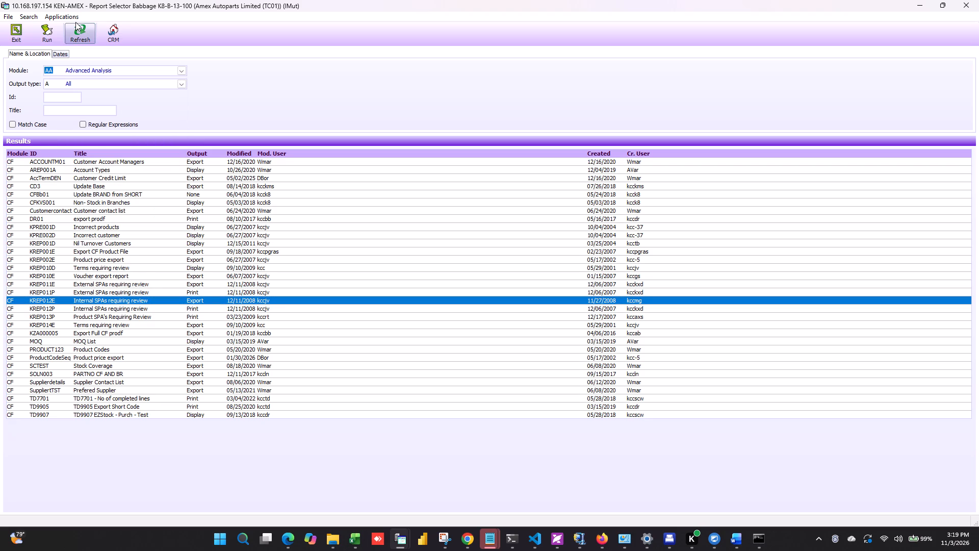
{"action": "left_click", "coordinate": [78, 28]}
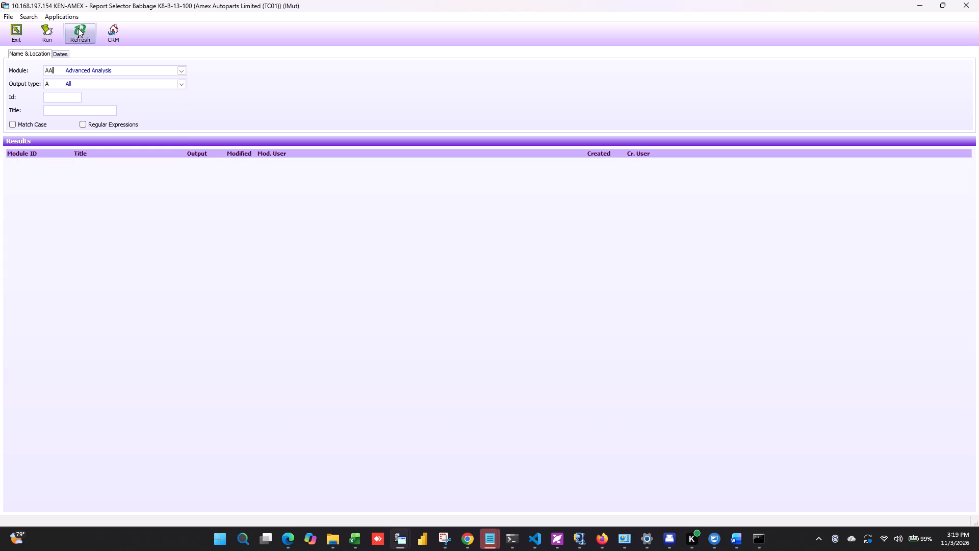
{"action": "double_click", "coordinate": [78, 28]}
Set the report module to General Ledger and refresh the report list.
{"action": "left_click", "coordinate": [183, 67]}
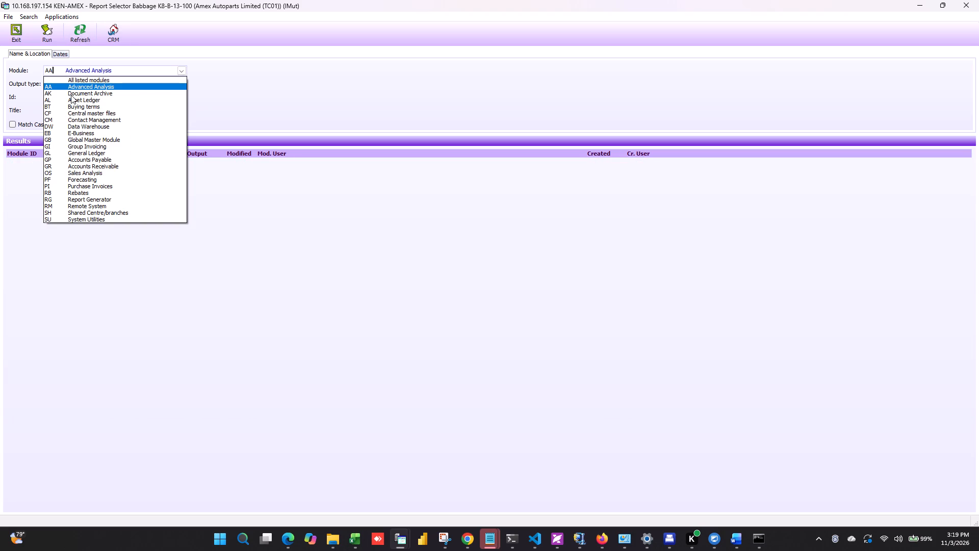
{"action": "left_click", "coordinate": [90, 154]}
{"action": "left_click", "coordinate": [82, 40]}
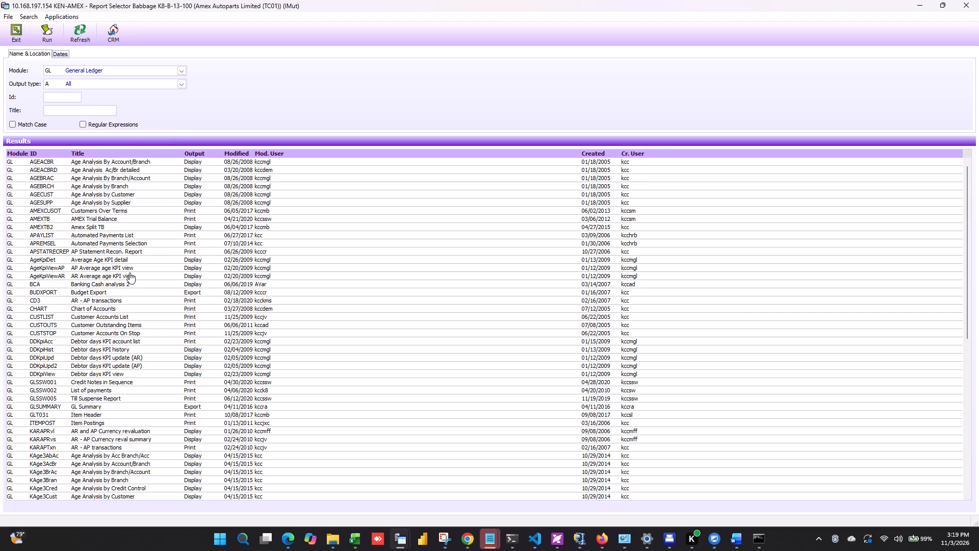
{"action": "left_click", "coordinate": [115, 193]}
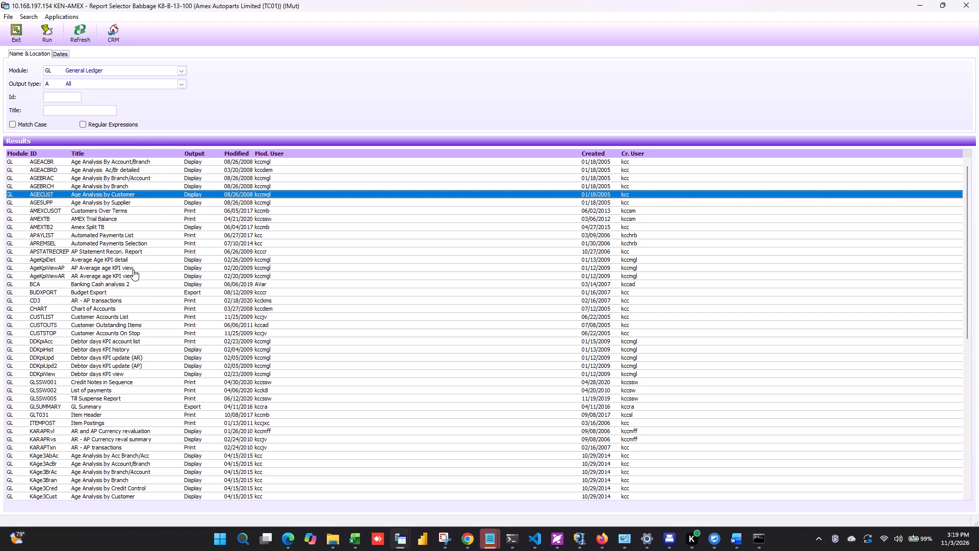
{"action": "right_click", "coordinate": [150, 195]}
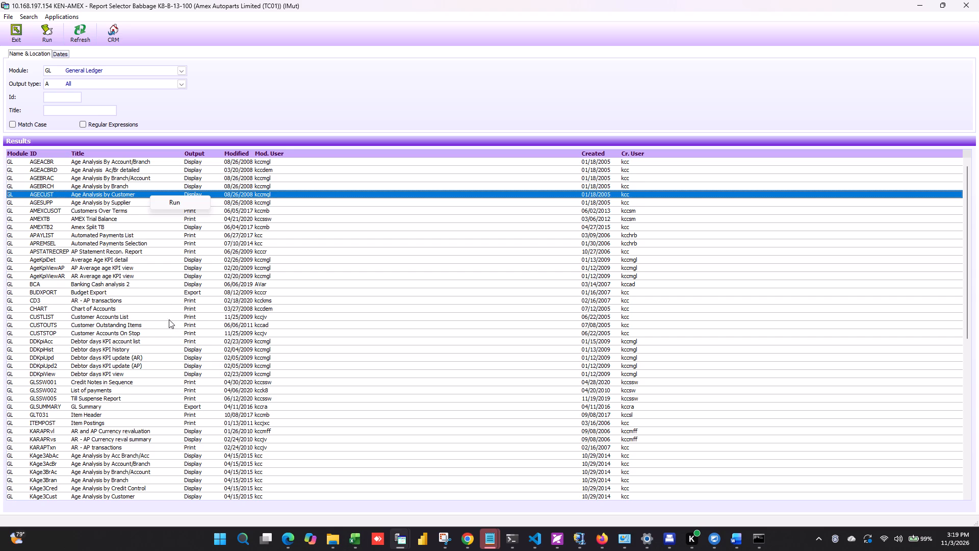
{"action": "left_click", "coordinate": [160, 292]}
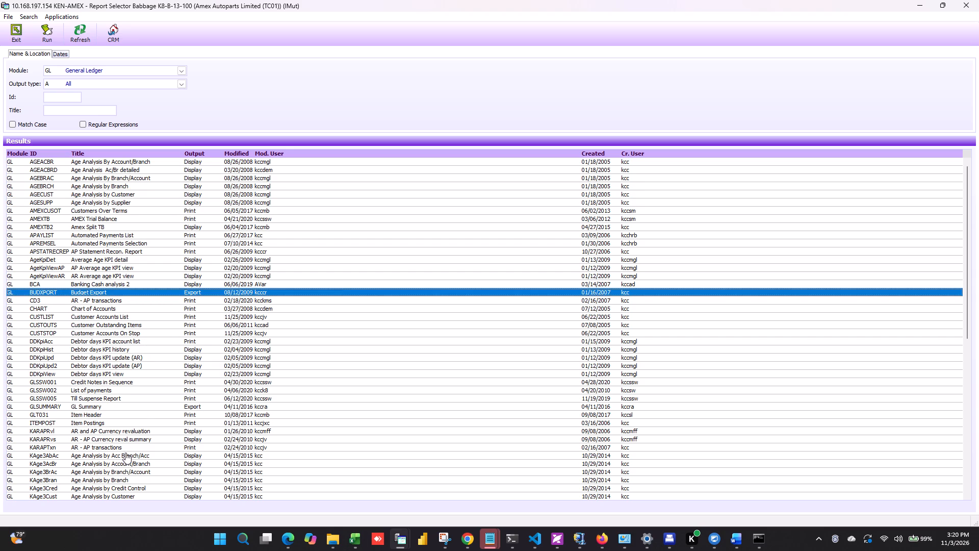
Run the KAge3Cust Age Analysis by Customer report to display, review its customer balances full screen, and close it.
{"action": "scroll", "coordinate": [132, 442], "scroll_direction": "down", "scroll_amount": 1}
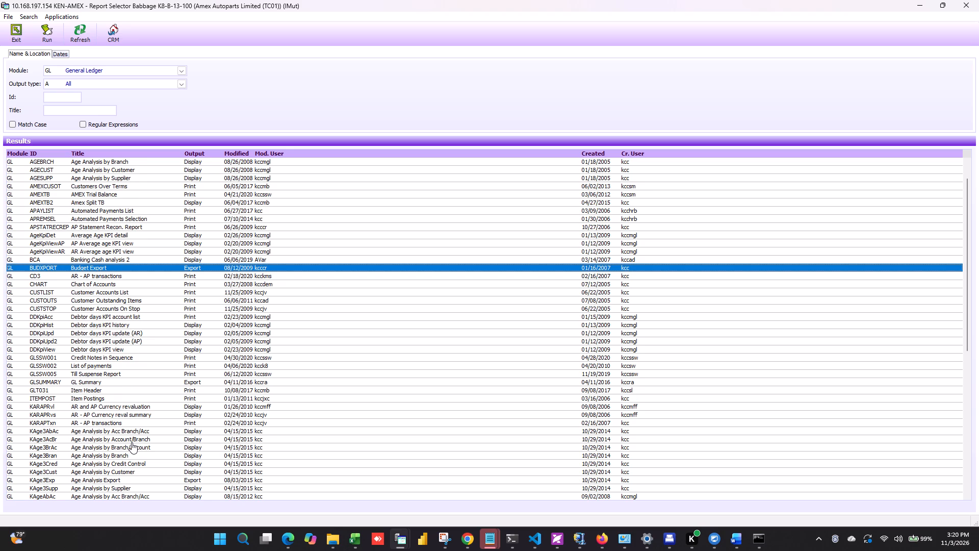
{"action": "left_click", "coordinate": [124, 473]}
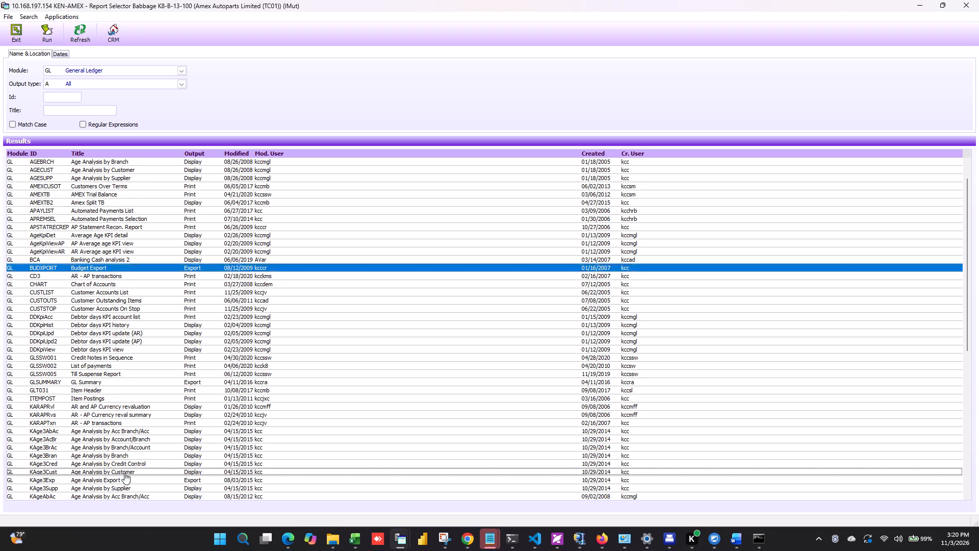
{"action": "right_click", "coordinate": [124, 473]}
{"action": "left_click", "coordinate": [153, 478]}
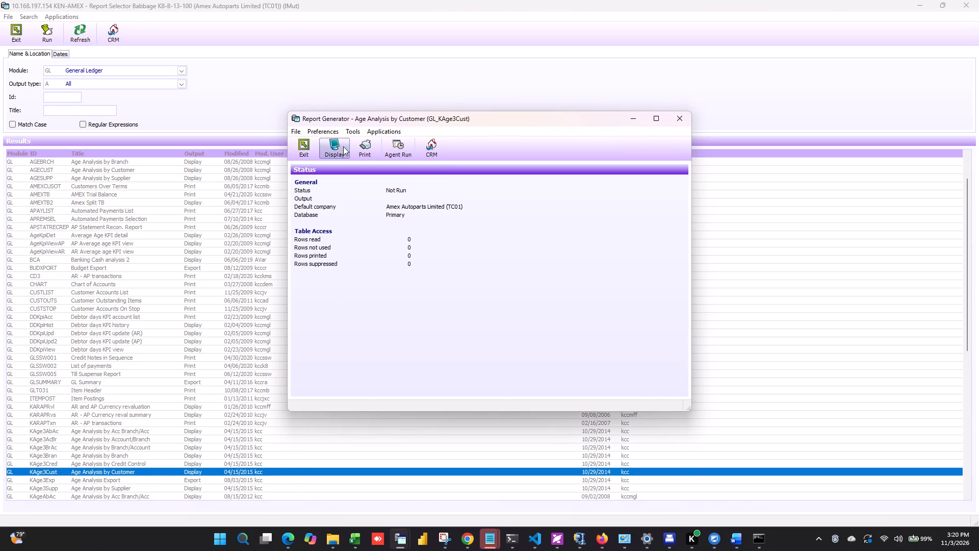
{"action": "left_click", "coordinate": [335, 144]}
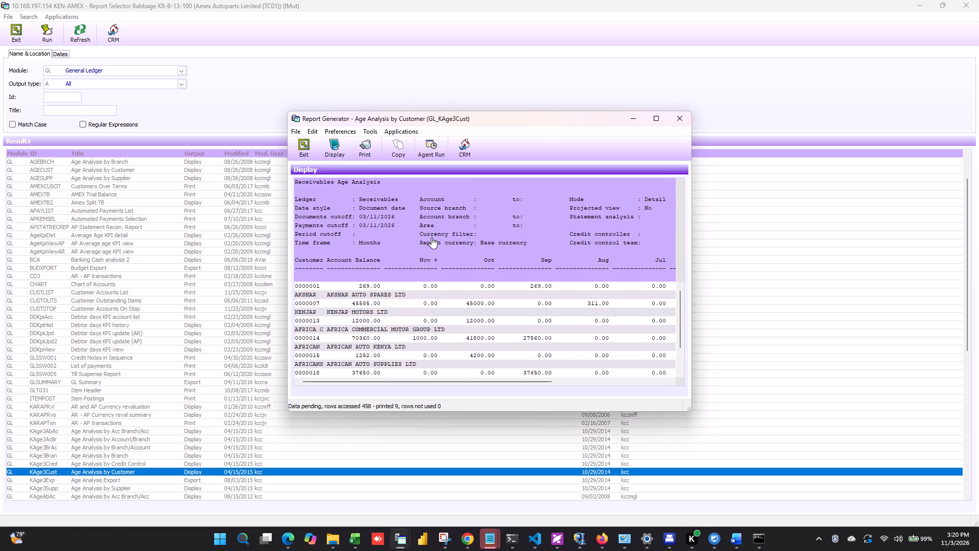
{"action": "left_click", "coordinate": [649, 122]}
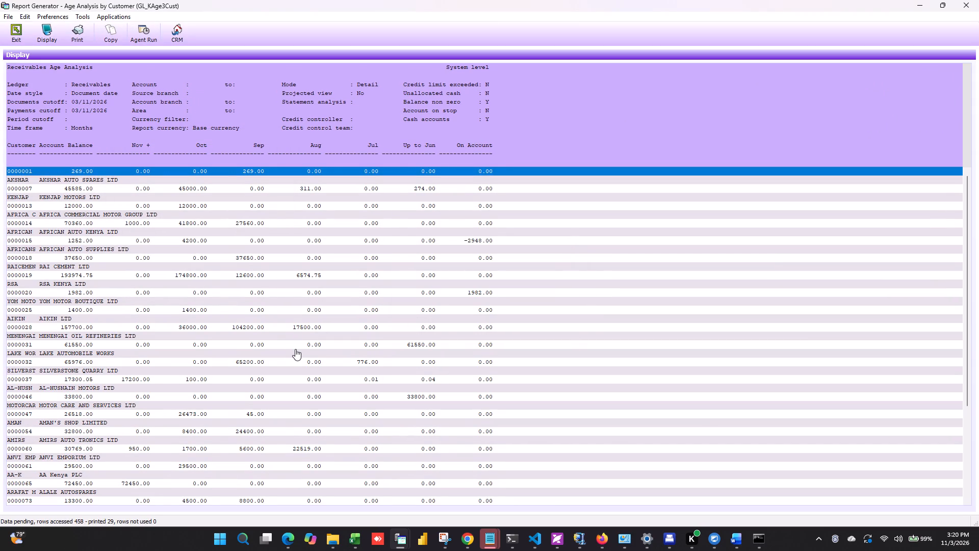
{"action": "scroll", "coordinate": [295, 349], "scroll_direction": "down", "scroll_amount": 2}
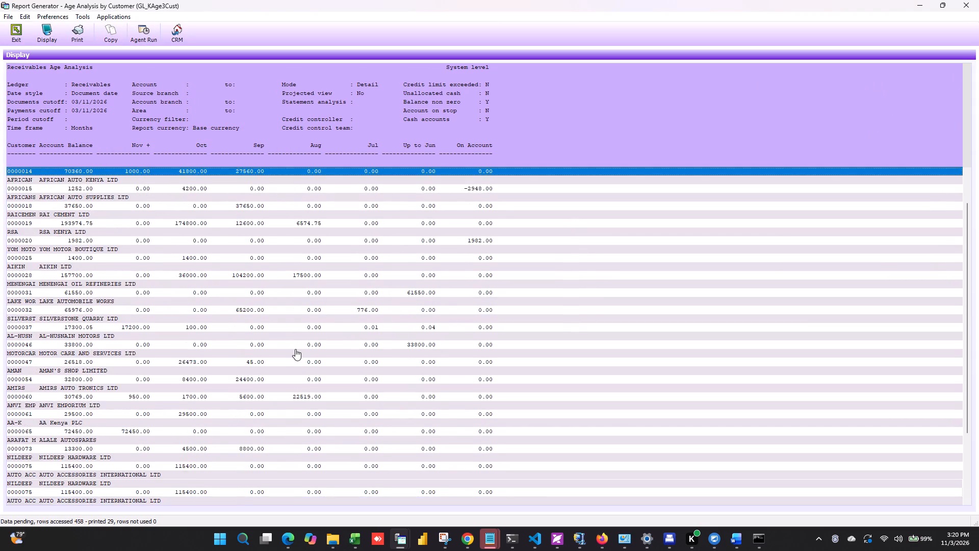
{"action": "scroll", "coordinate": [295, 349], "scroll_direction": "down", "scroll_amount": 1}
{"action": "scroll", "coordinate": [295, 349], "scroll_direction": "up", "scroll_amount": 4}
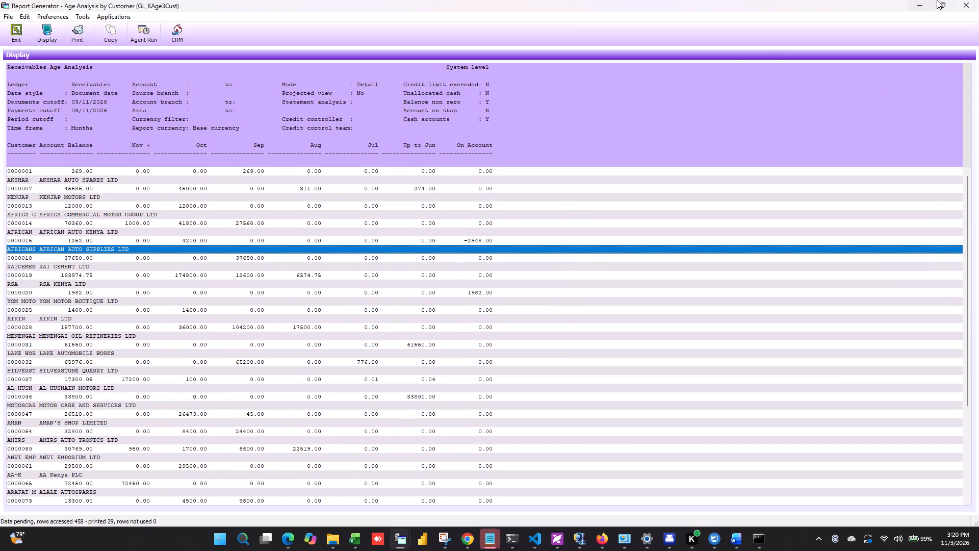
{"action": "left_click", "coordinate": [966, 0]}
Run the KAgeCust Age Analysis by Customer report to display, examine its ageing columns through On account, and close it.
{"action": "scroll", "coordinate": [113, 412], "scroll_direction": "down", "scroll_amount": 3}
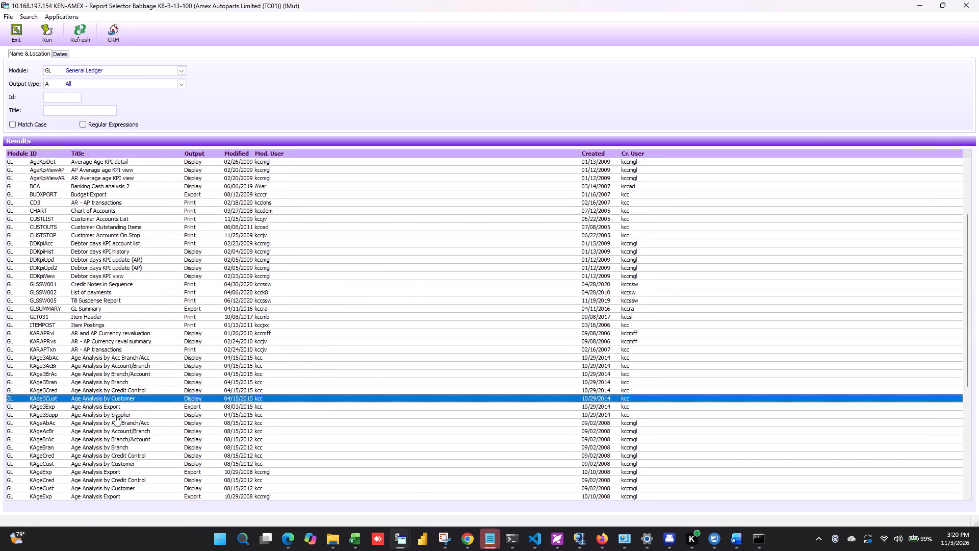
{"action": "scroll", "coordinate": [115, 415], "scroll_direction": "down", "scroll_amount": 1}
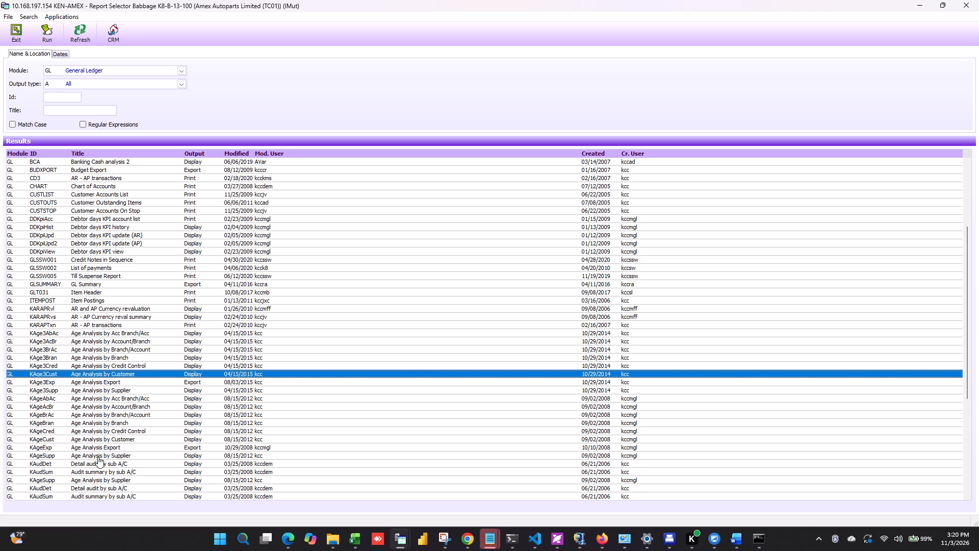
{"action": "left_click", "coordinate": [134, 438]}
{"action": "left_click", "coordinate": [134, 438]}
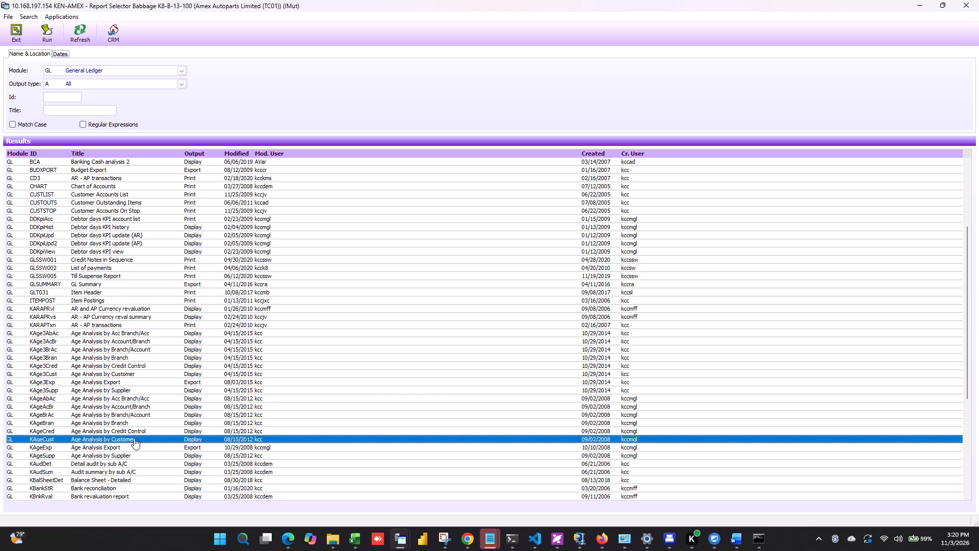
{"action": "left_click", "coordinate": [134, 438]}
{"action": "left_click", "coordinate": [134, 438]}
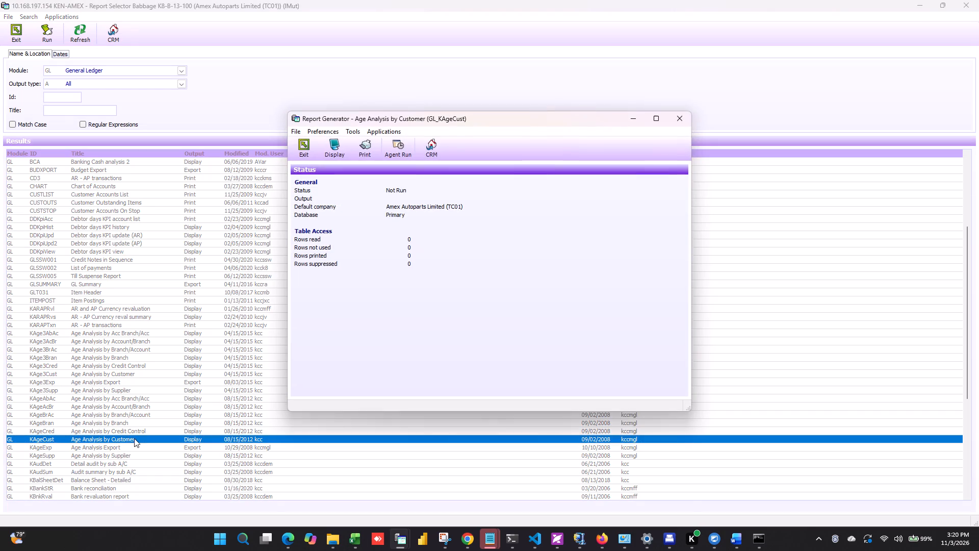
{"action": "left_click", "coordinate": [341, 143]}
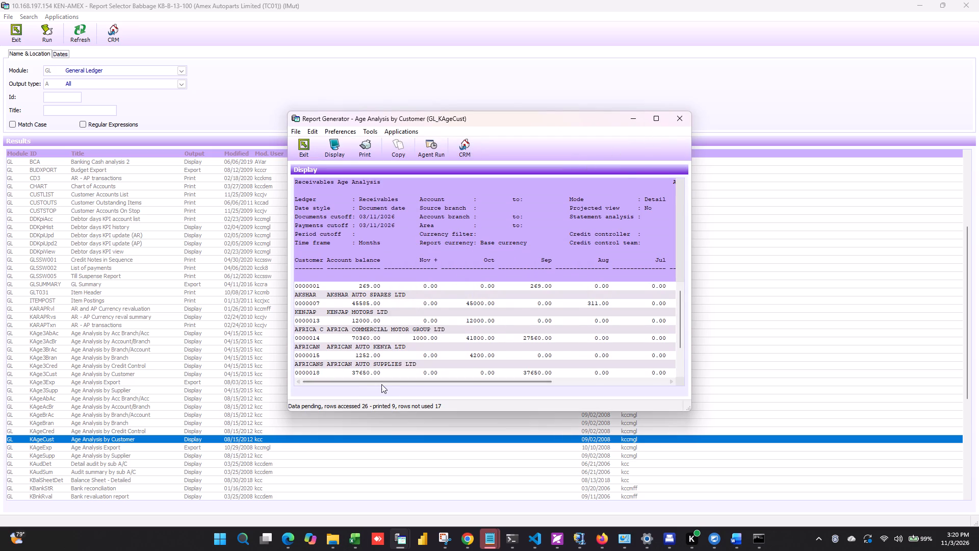
{"action": "left_click_drag", "start_coordinate": [384, 383], "coordinate": [524, 393]}
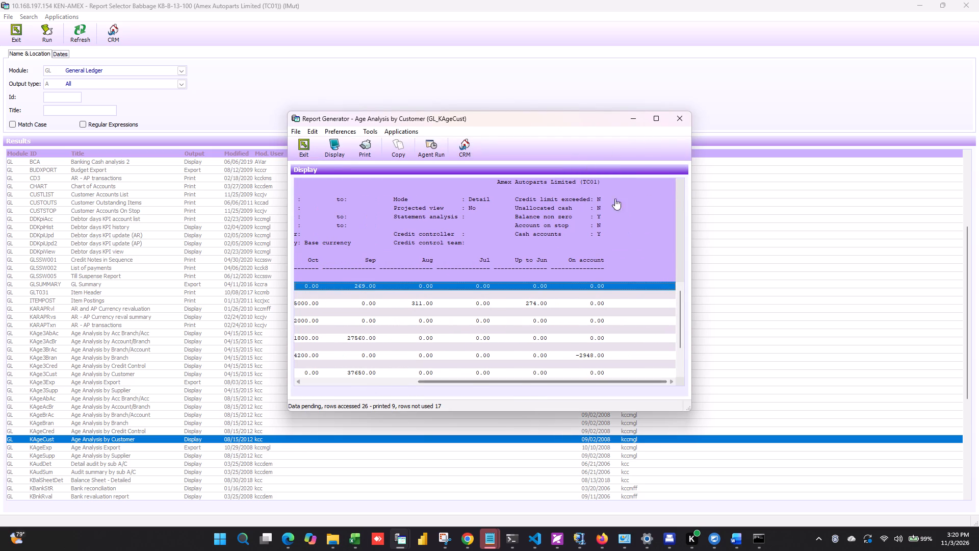
{"action": "left_click", "coordinate": [673, 118]}
Look through the General Ledger report list for another customer age analysis report.
{"action": "scroll", "coordinate": [220, 423], "scroll_direction": "down", "scroll_amount": 2}
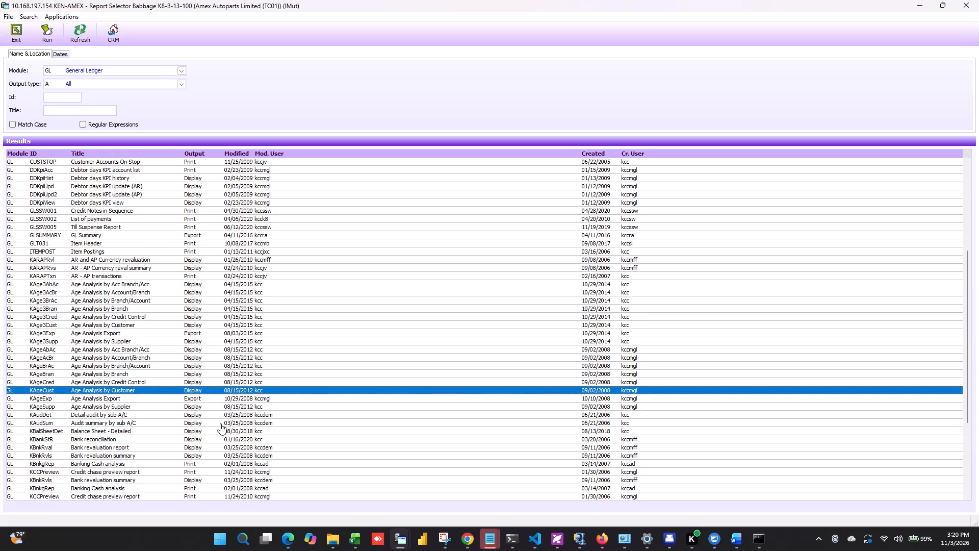
{"action": "scroll", "coordinate": [202, 428], "scroll_direction": "down", "scroll_amount": 5}
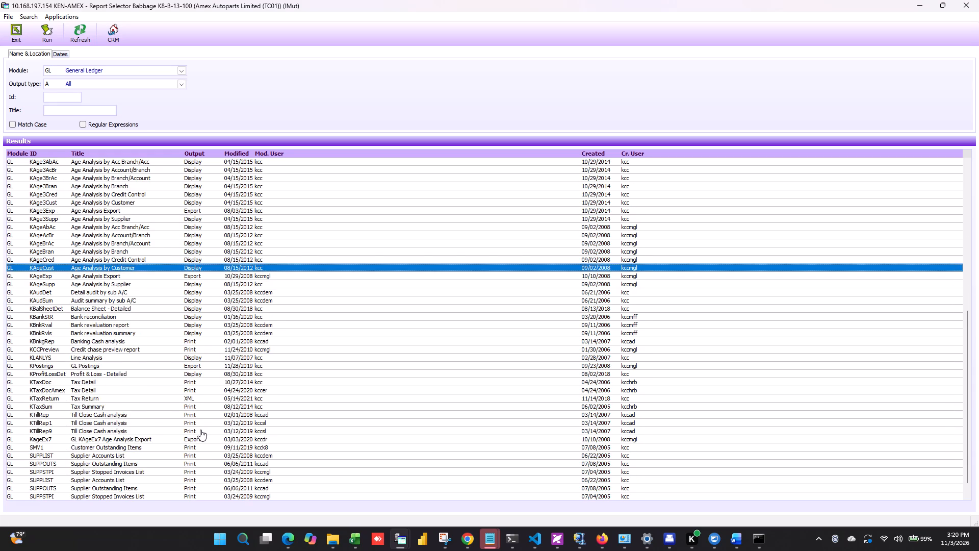
{"action": "scroll", "coordinate": [200, 430], "scroll_direction": "down", "scroll_amount": 5}
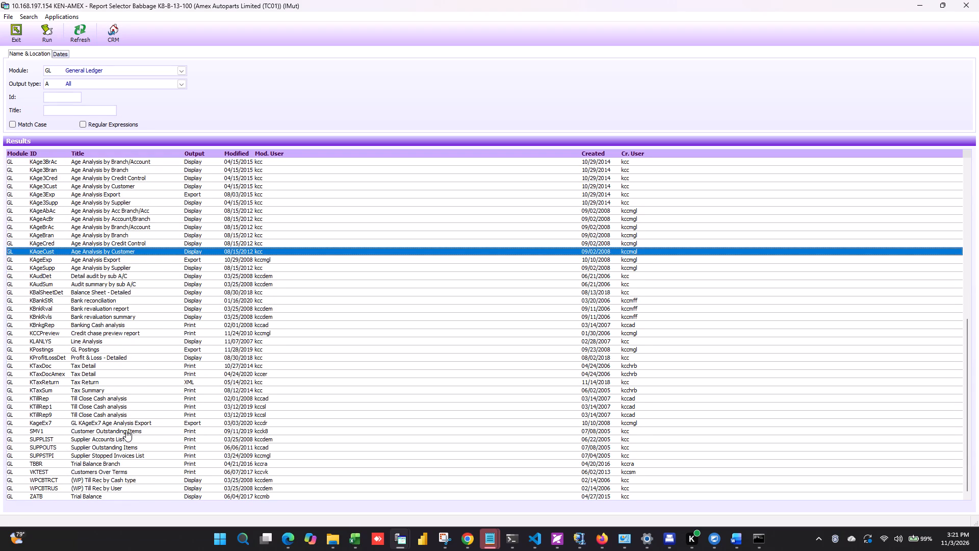
{"action": "scroll", "coordinate": [126, 430], "scroll_direction": "up", "scroll_amount": 8}
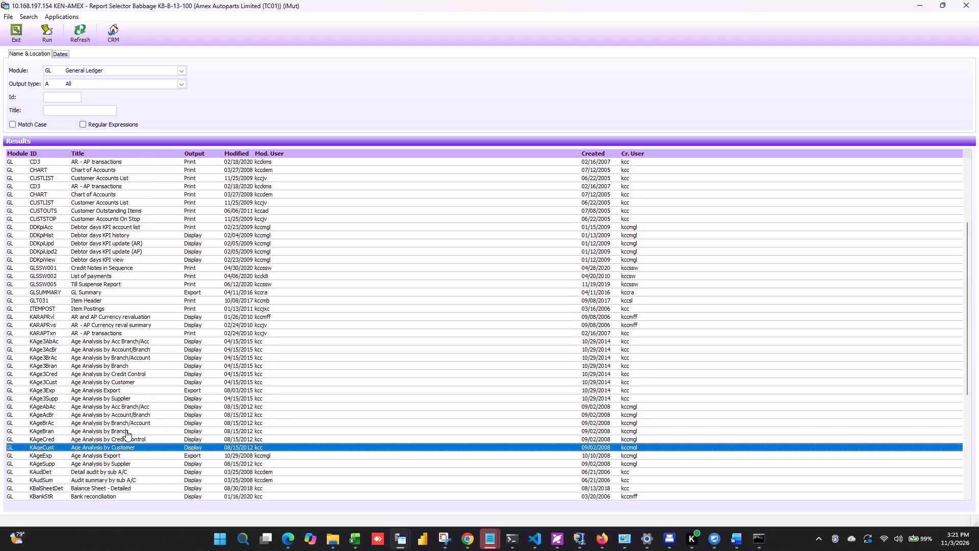
{"action": "scroll", "coordinate": [126, 430], "scroll_direction": "up", "scroll_amount": 7}
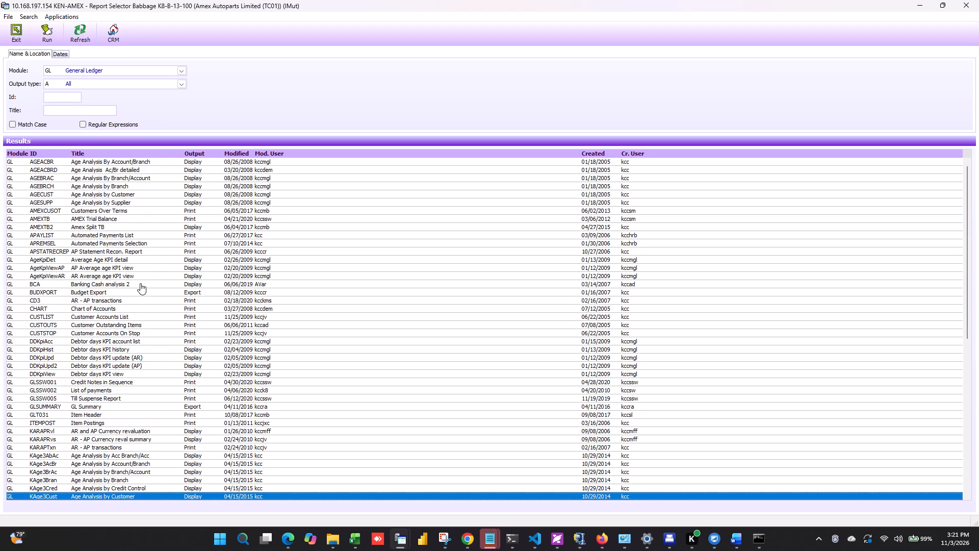
{"action": "scroll", "coordinate": [132, 296], "scroll_direction": "up", "scroll_amount": 3}
Open the AGECUST Age Analysis by Customer report, read its prompt help, display the customer balances full screen, and close it.
{"action": "double_click", "coordinate": [134, 195]}
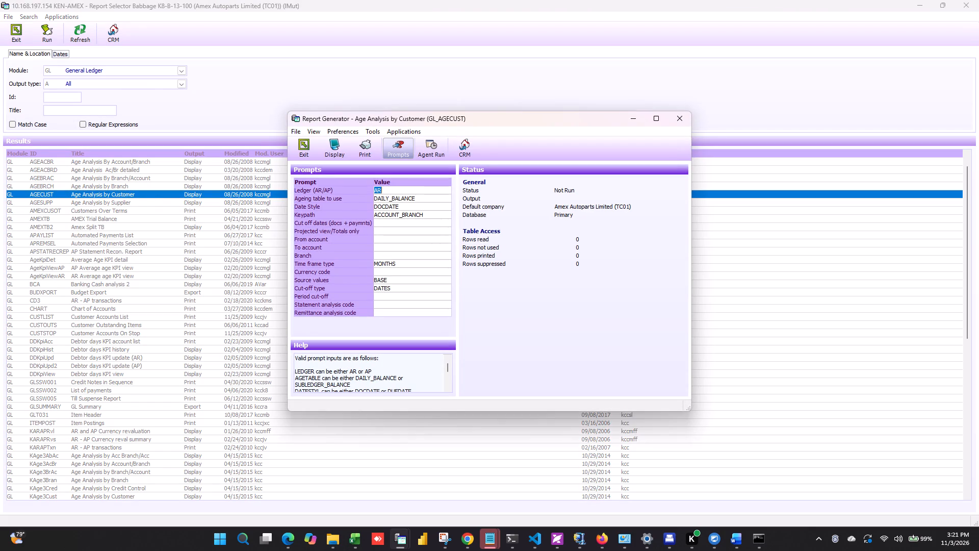
{"action": "scroll", "coordinate": [402, 382], "scroll_direction": "down", "scroll_amount": 1}
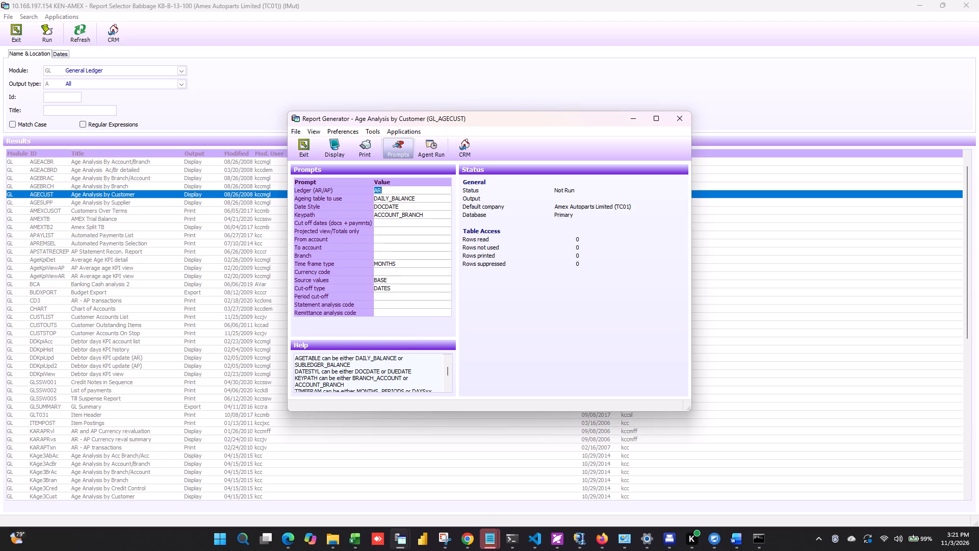
{"action": "scroll", "coordinate": [402, 382], "scroll_direction": "down", "scroll_amount": 3}
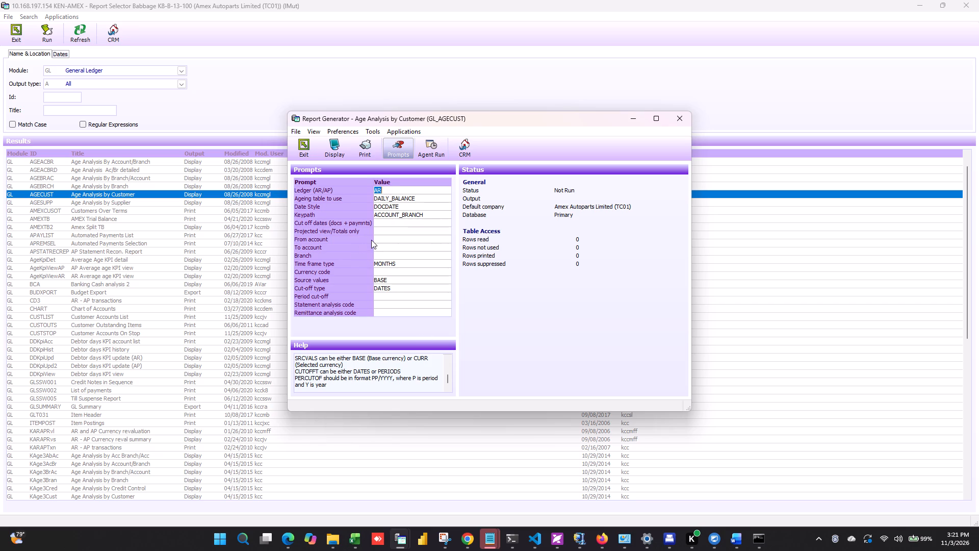
{"action": "left_click", "coordinate": [332, 147]}
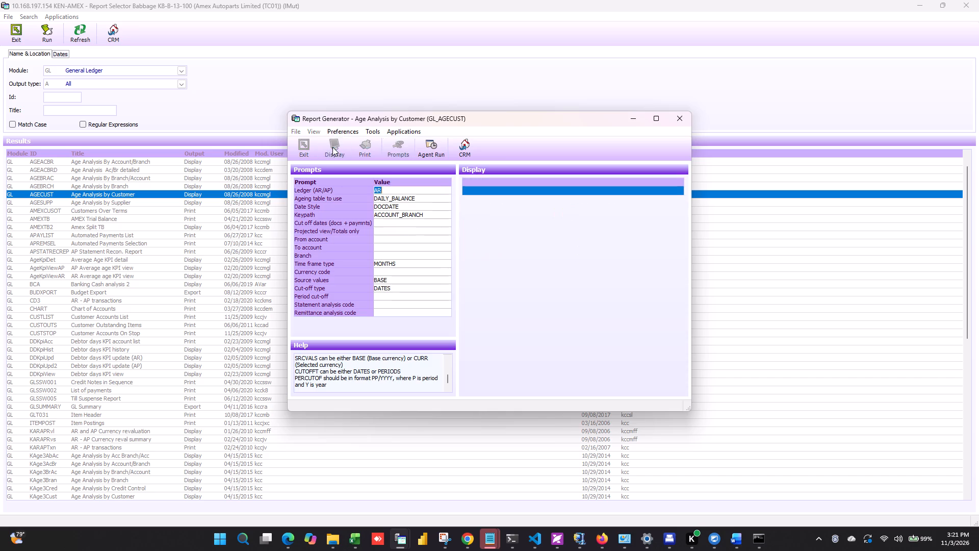
{"action": "left_click", "coordinate": [651, 116]}
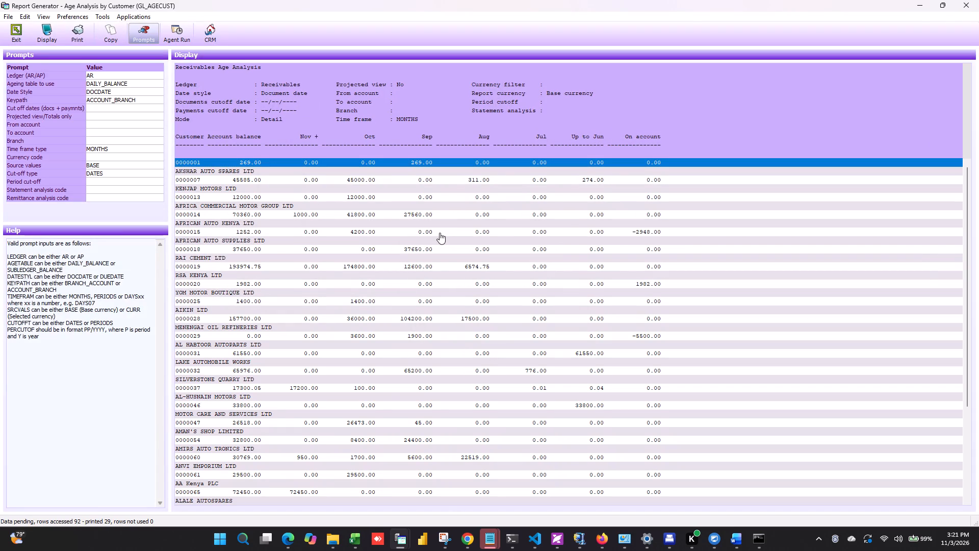
{"action": "left_click", "coordinate": [978, 0]}
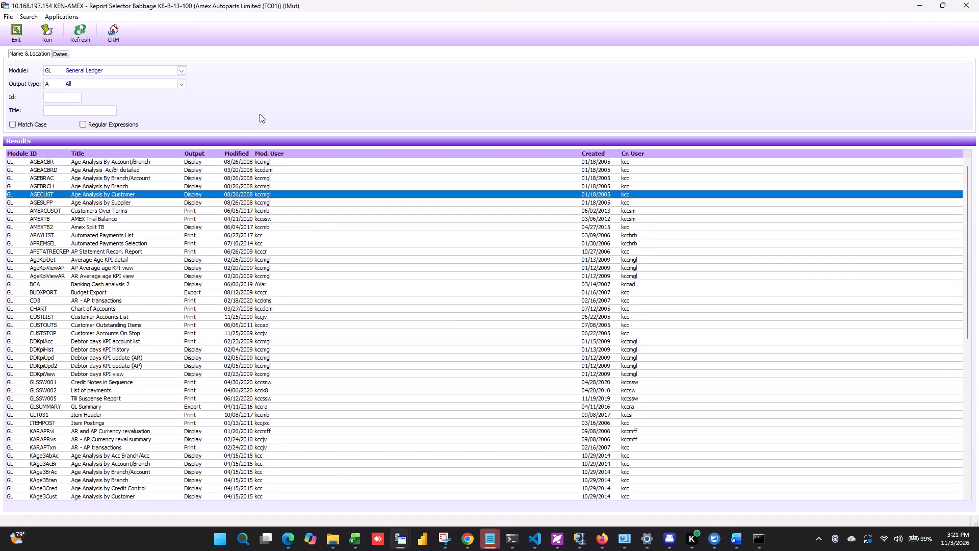
Check the rest of the General Ledger report list and exit the Report Selector.
{"action": "scroll", "coordinate": [143, 268], "scroll_direction": "down", "scroll_amount": 20}
{"action": "scroll", "coordinate": [143, 268], "scroll_direction": "down", "scroll_amount": 11}
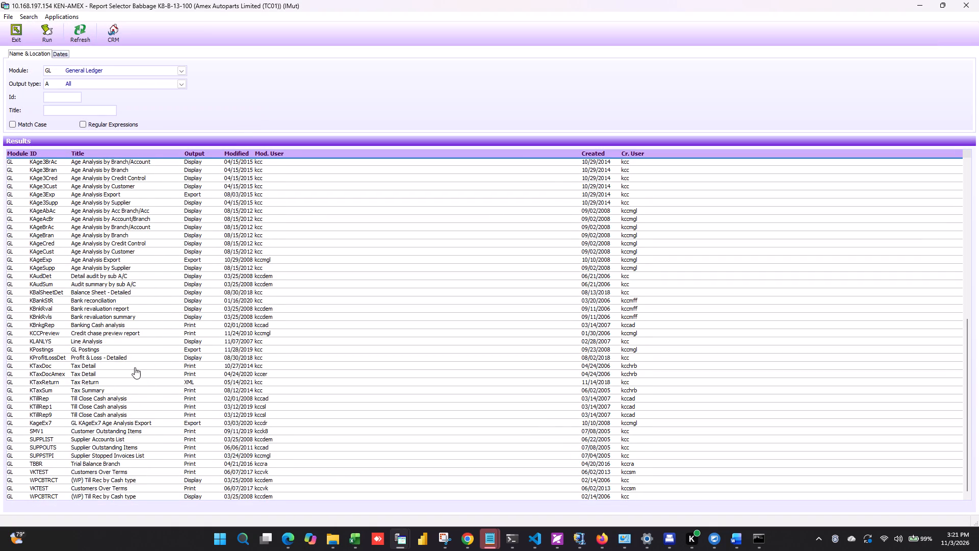
{"action": "scroll", "coordinate": [135, 367], "scroll_direction": "down", "scroll_amount": 13}
{"action": "scroll", "coordinate": [136, 377], "scroll_direction": "up", "scroll_amount": 7}
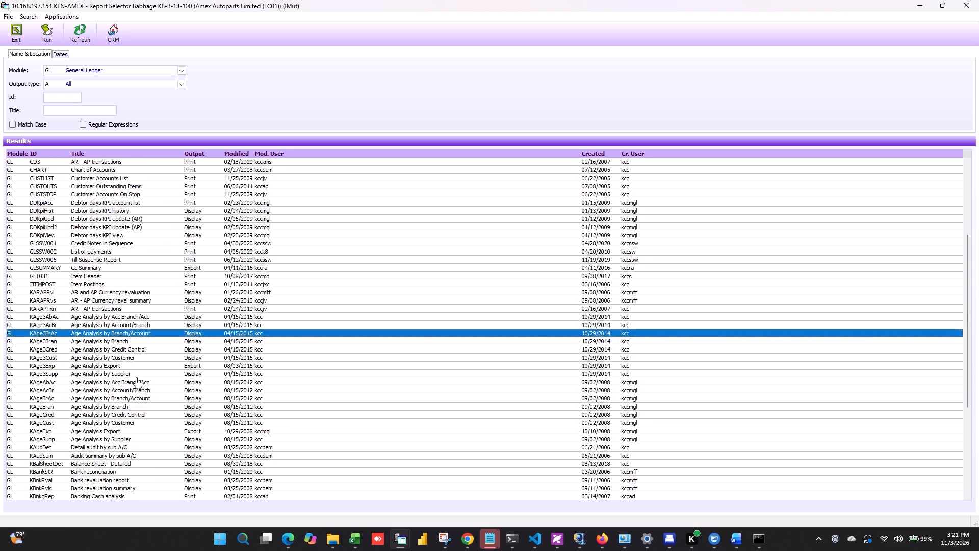
{"action": "scroll", "coordinate": [136, 377], "scroll_direction": "up", "scroll_amount": 7}
{"action": "left_click", "coordinate": [8, 37]}
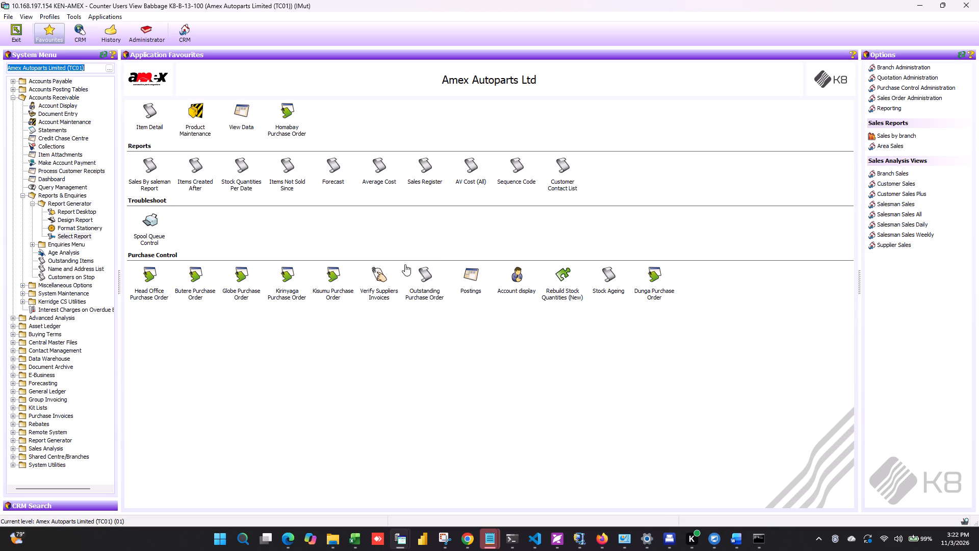
Open Account display from the Purchase Control favourites and place it side by side with the Age Analysis Export workbook in Excel.
{"action": "double_click", "coordinate": [521, 284]}
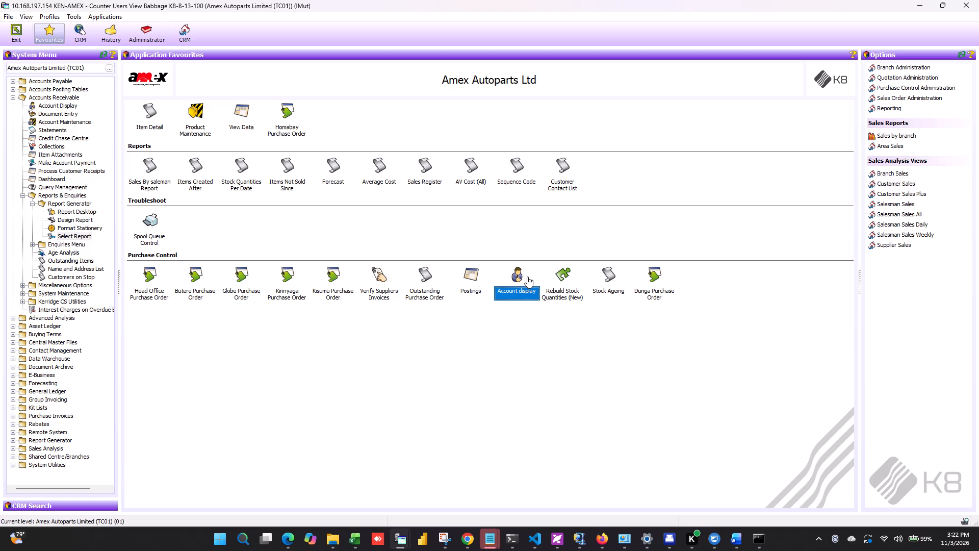
{"action": "key", "text": "super+Left"}
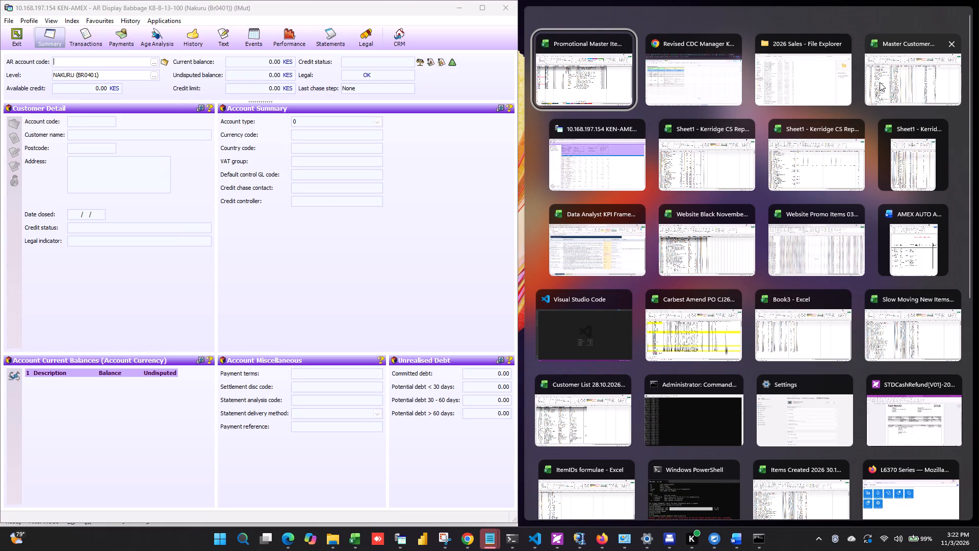
{"action": "left_click", "coordinate": [707, 152]}
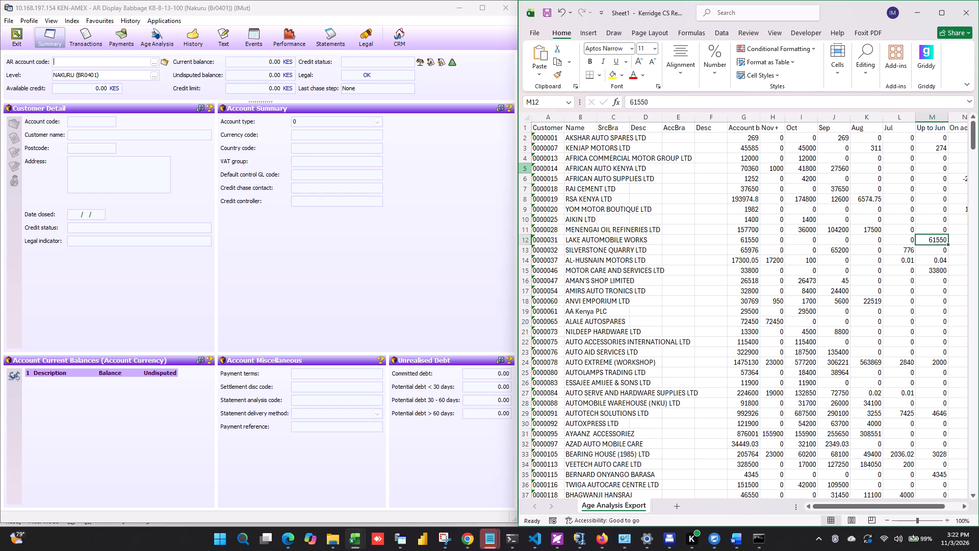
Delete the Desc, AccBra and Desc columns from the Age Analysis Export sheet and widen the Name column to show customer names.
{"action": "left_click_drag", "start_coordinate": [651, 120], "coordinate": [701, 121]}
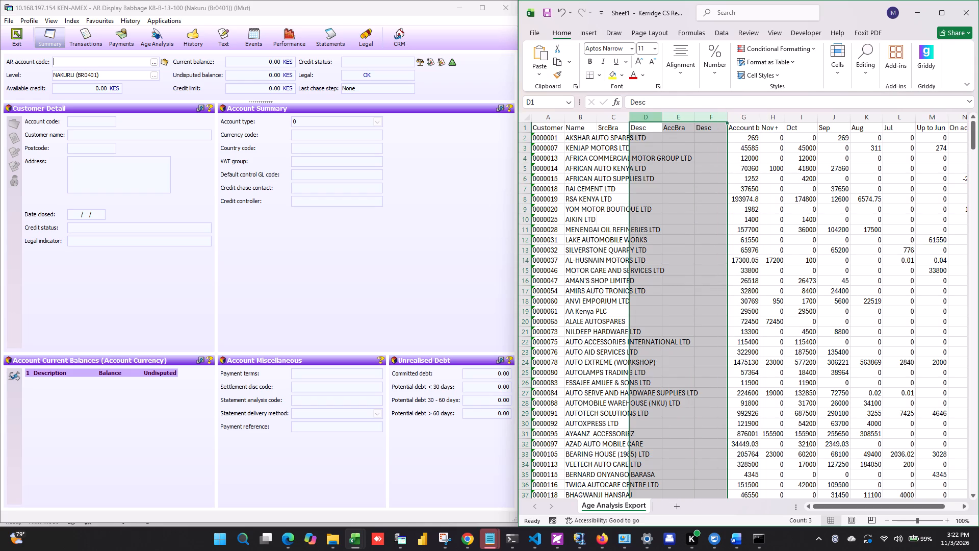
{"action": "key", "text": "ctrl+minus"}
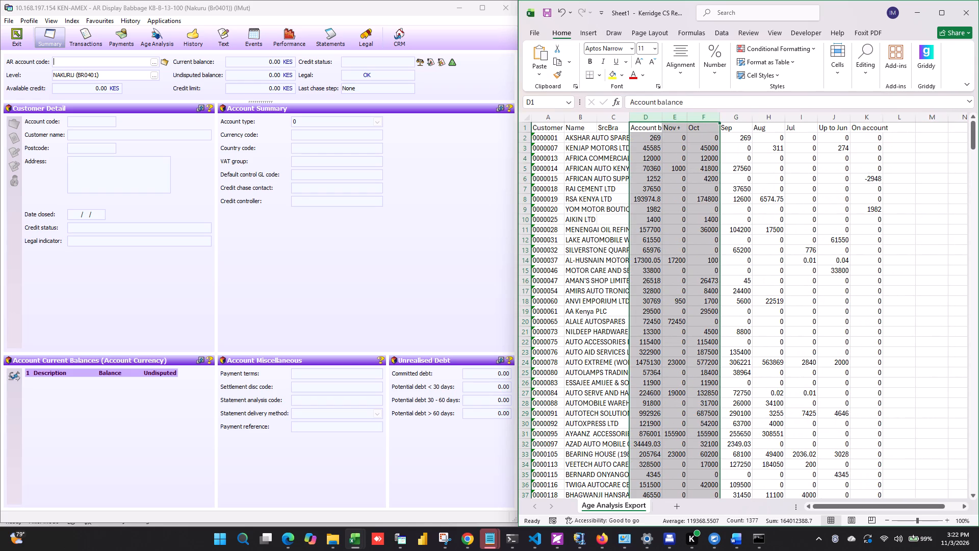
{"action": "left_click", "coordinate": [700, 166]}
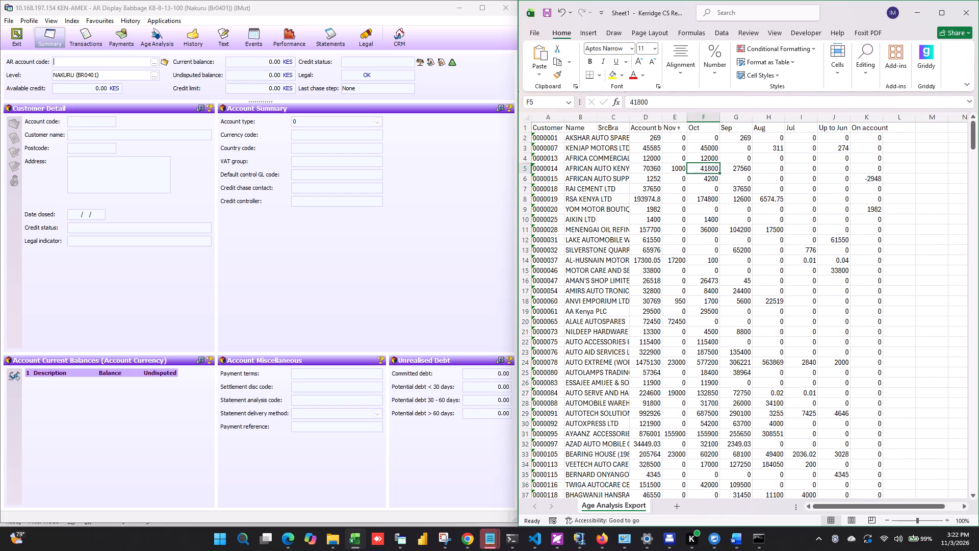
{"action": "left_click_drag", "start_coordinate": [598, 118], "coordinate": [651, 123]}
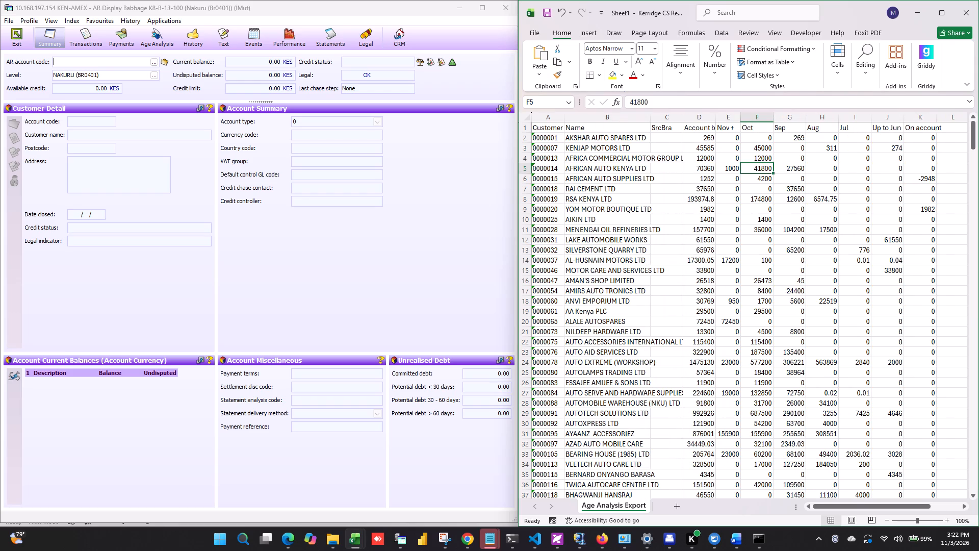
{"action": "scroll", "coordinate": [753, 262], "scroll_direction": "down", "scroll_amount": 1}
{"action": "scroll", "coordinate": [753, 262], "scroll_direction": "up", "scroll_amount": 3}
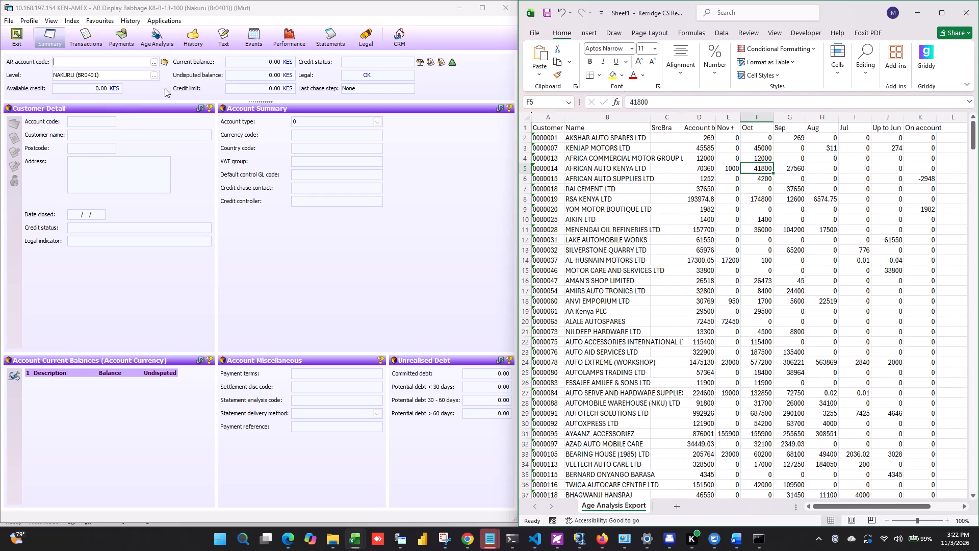
Set the AR Display level to Amex Autoparts Limited (TC01) in the organisation structure.
{"action": "left_click", "coordinate": [154, 75]}
{"action": "left_click", "coordinate": [176, 181]}
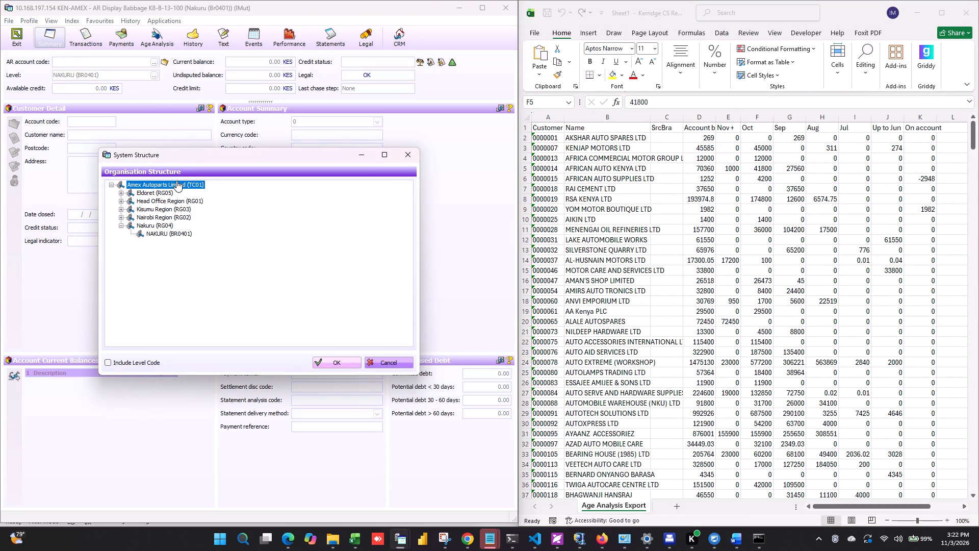
{"action": "key", "text": "Return"}
{"action": "left_click", "coordinate": [191, 187]}
{"action": "left_click", "coordinate": [190, 185]}
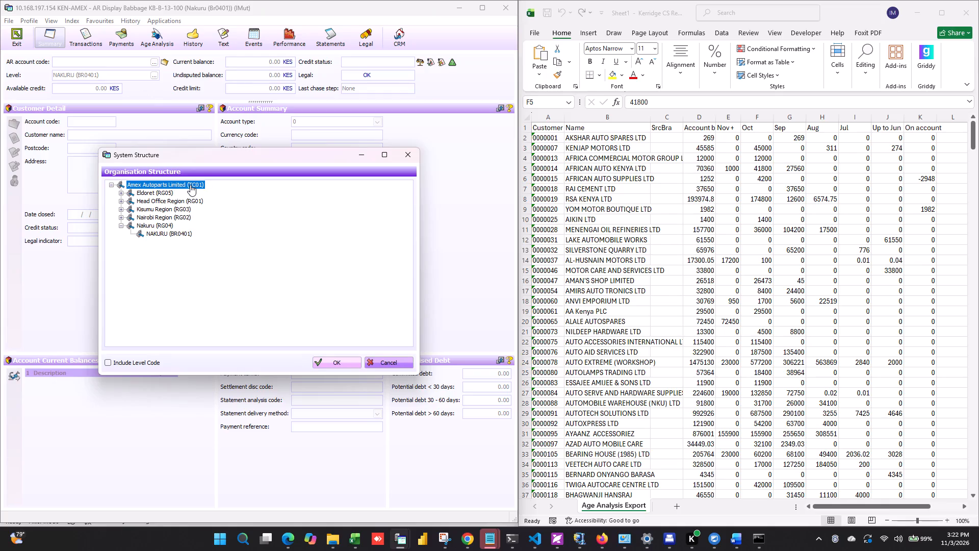
{"action": "left_click", "coordinate": [343, 366]}
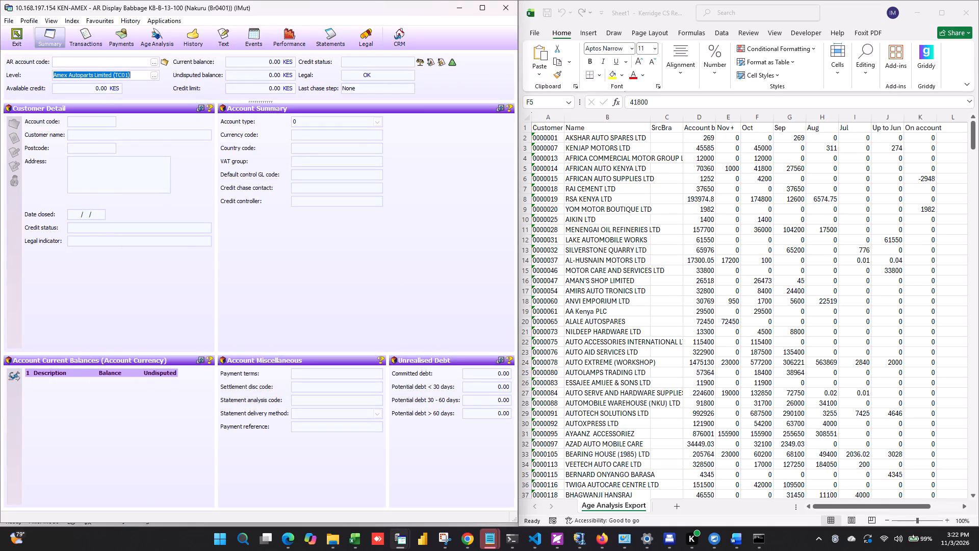
Look up the KENJAP MOTORS LTD account in AR Display and examine its account history by period.
{"action": "left_click", "coordinate": [105, 65]}
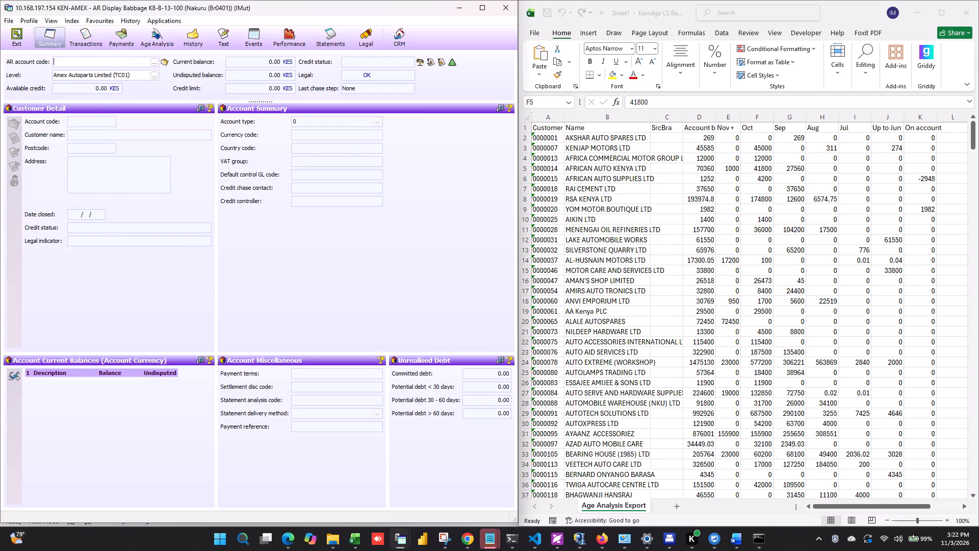
{"action": "key", "text": "7"}
{"action": "key", "text": "Return"}
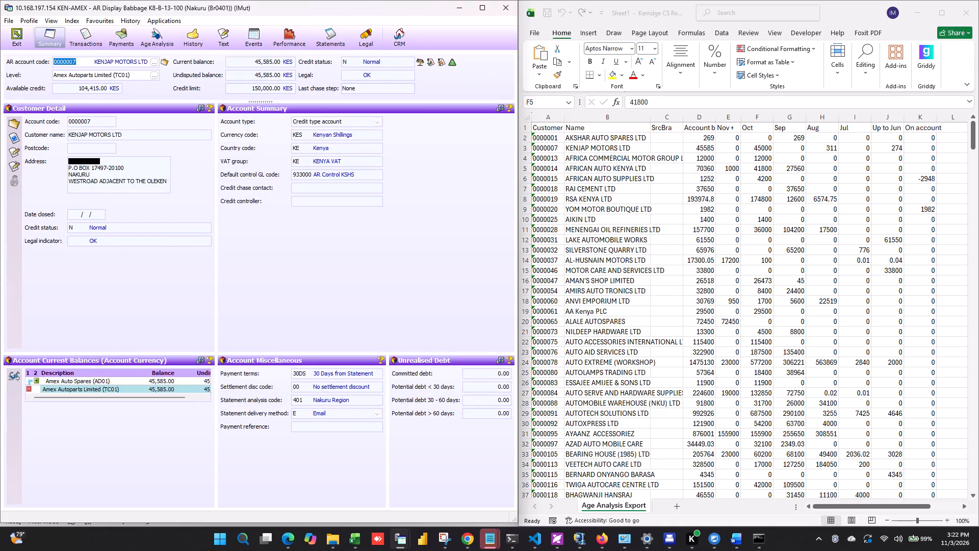
{"action": "left_click", "coordinate": [201, 39]}
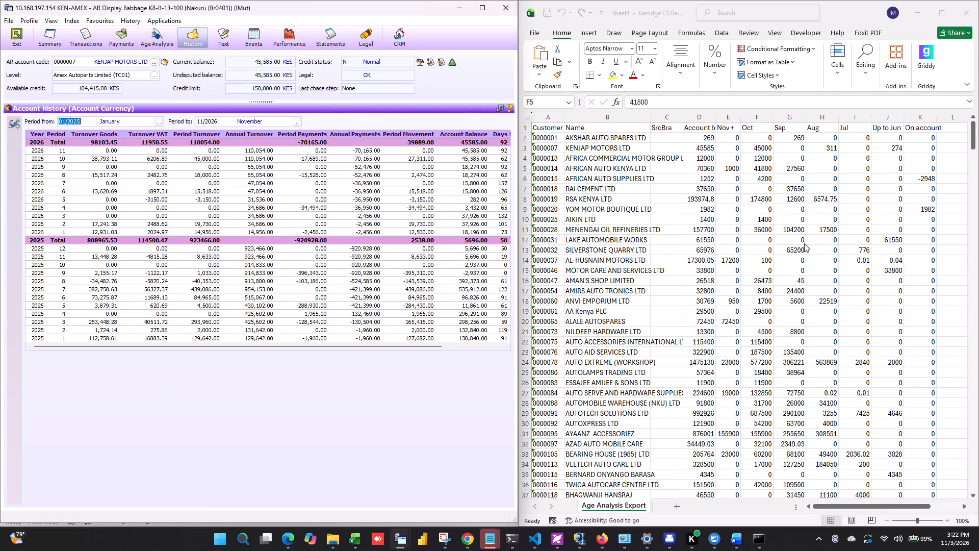
Close the Age Analysis Export workbook in Excel.
{"action": "left_click", "coordinate": [962, 18]}
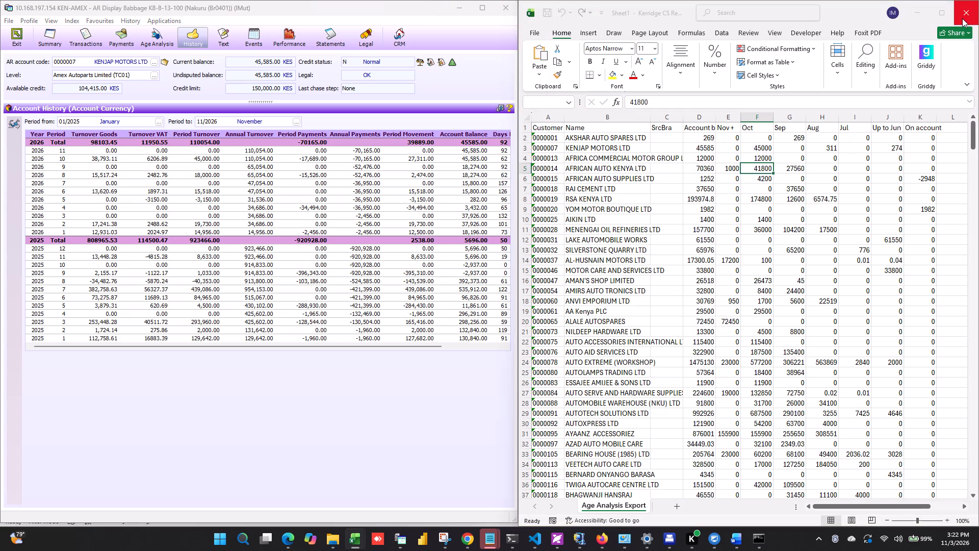
{"action": "left_click", "coordinate": [782, 328]}
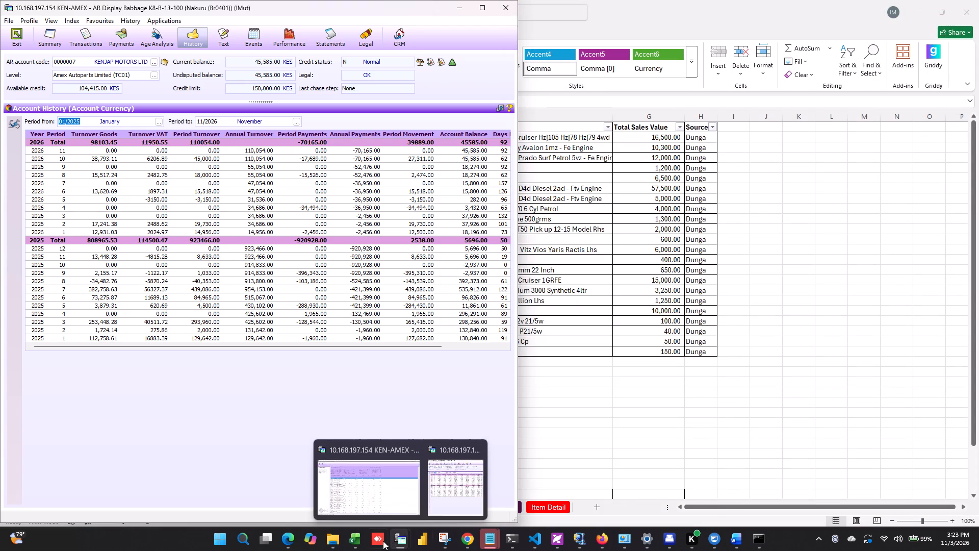
Switch to the open Kerridge CS Report workbook in Excel that holds the AR Turnover Report sheet.
{"action": "left_click", "coordinate": [352, 543]}
{"action": "scroll", "coordinate": [378, 516], "scroll_direction": "down", "scroll_amount": 12}
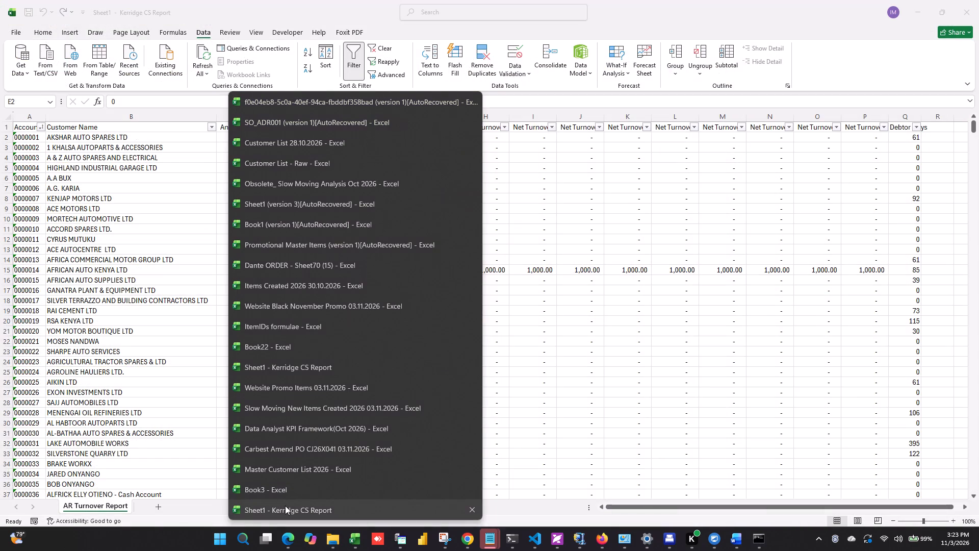
{"action": "left_click", "coordinate": [285, 506]}
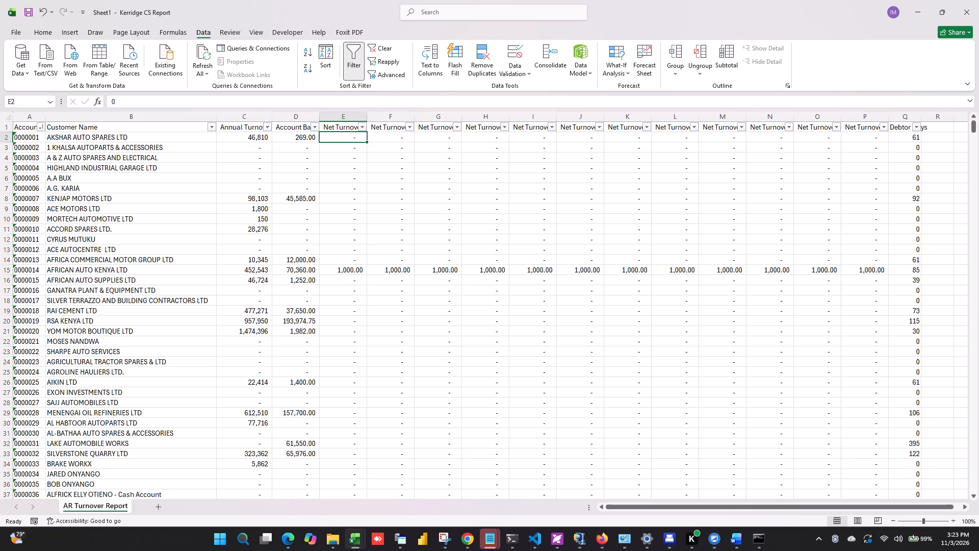
Sort the AR Turnover Report sheet by Annual Turnover from largest to smallest.
{"action": "left_click", "coordinate": [146, 155]}
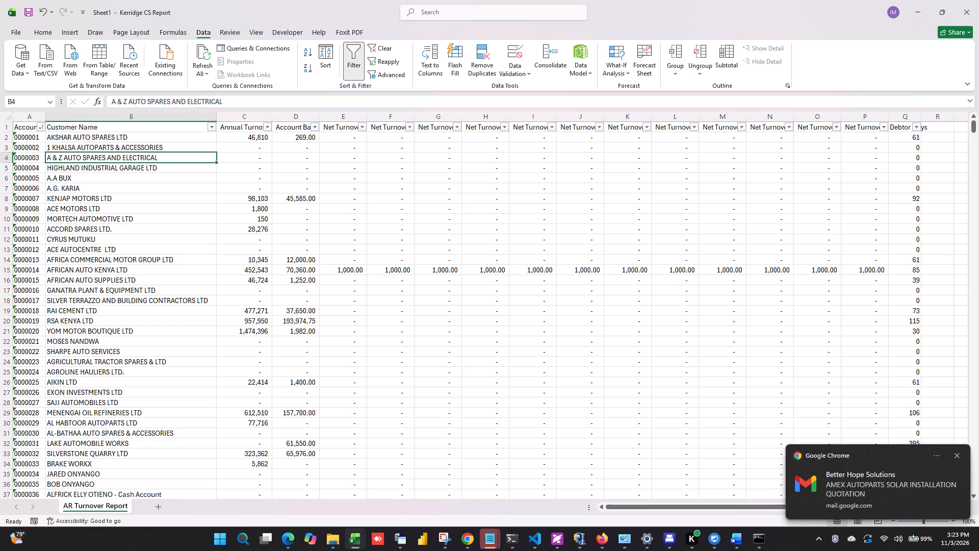
{"action": "left_click", "coordinate": [145, 145]}
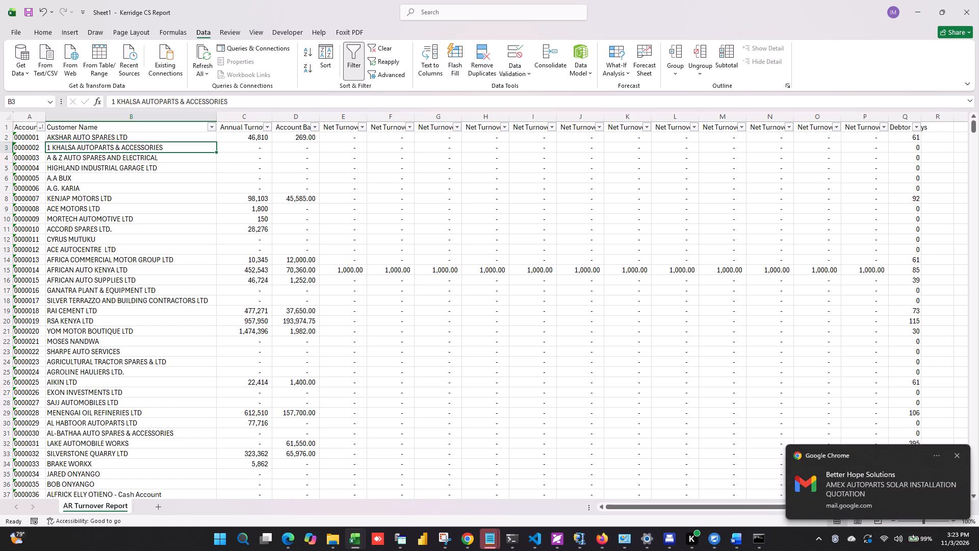
{"action": "left_click", "coordinate": [258, 197]}
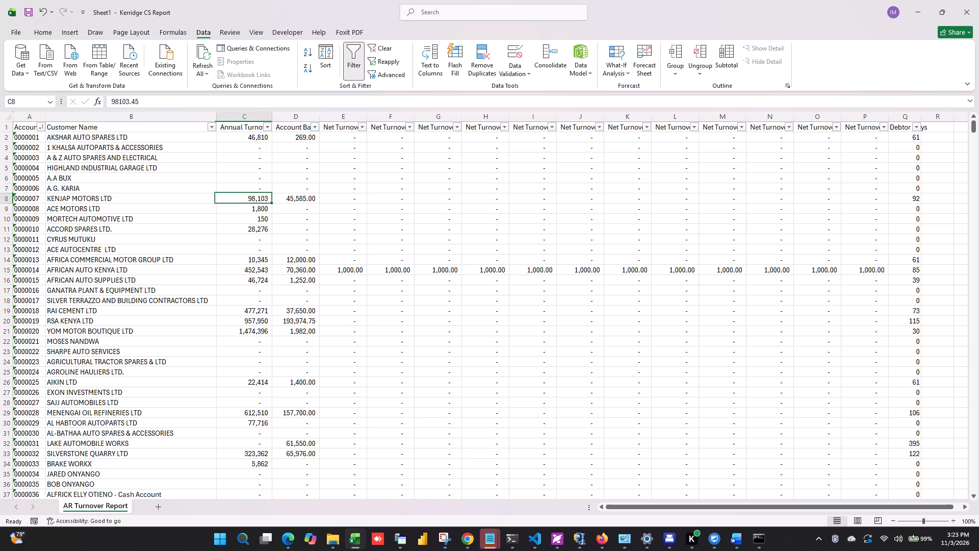
{"action": "left_click", "coordinate": [266, 127]}
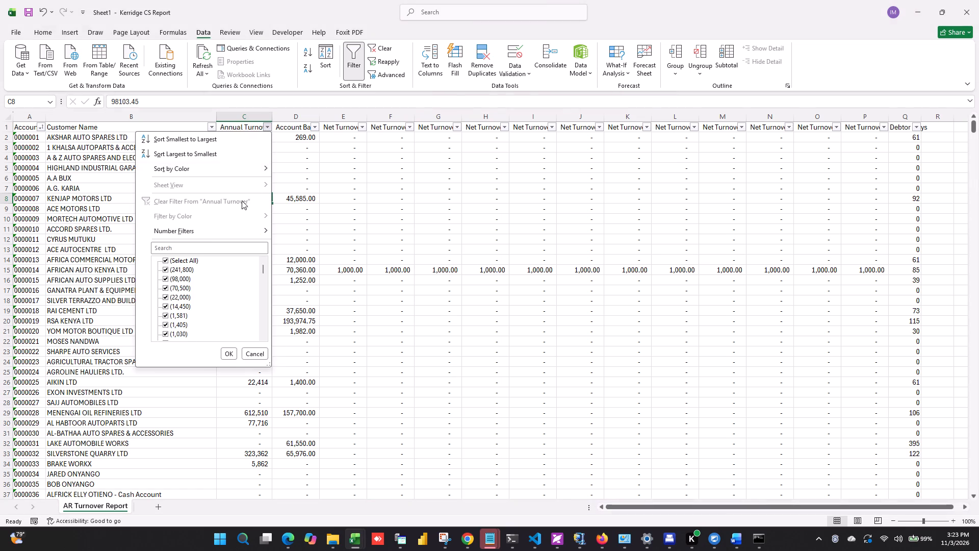
{"action": "left_click", "coordinate": [204, 155]}
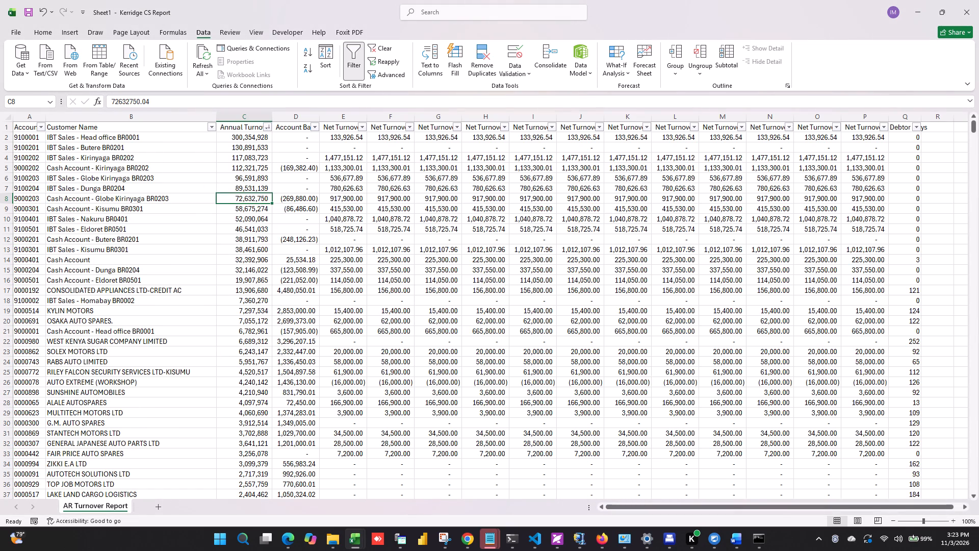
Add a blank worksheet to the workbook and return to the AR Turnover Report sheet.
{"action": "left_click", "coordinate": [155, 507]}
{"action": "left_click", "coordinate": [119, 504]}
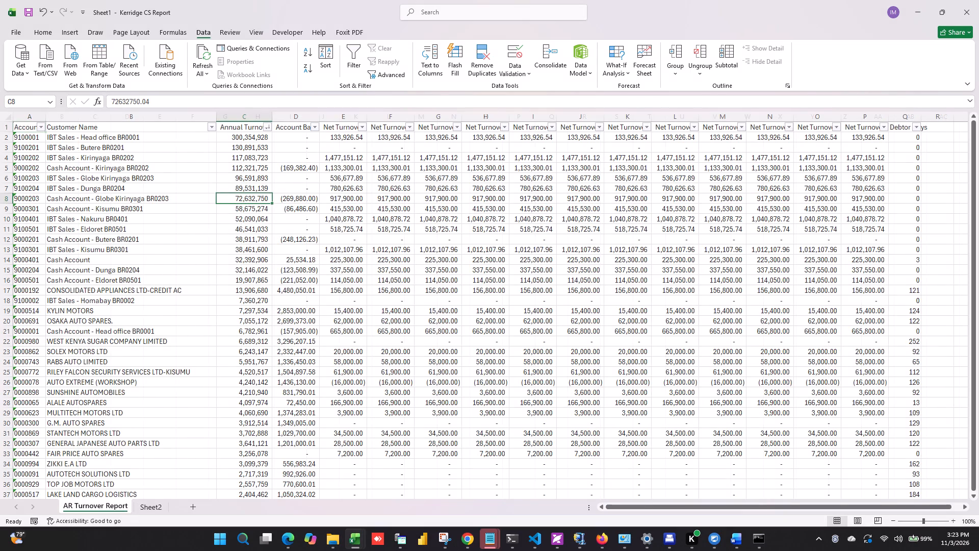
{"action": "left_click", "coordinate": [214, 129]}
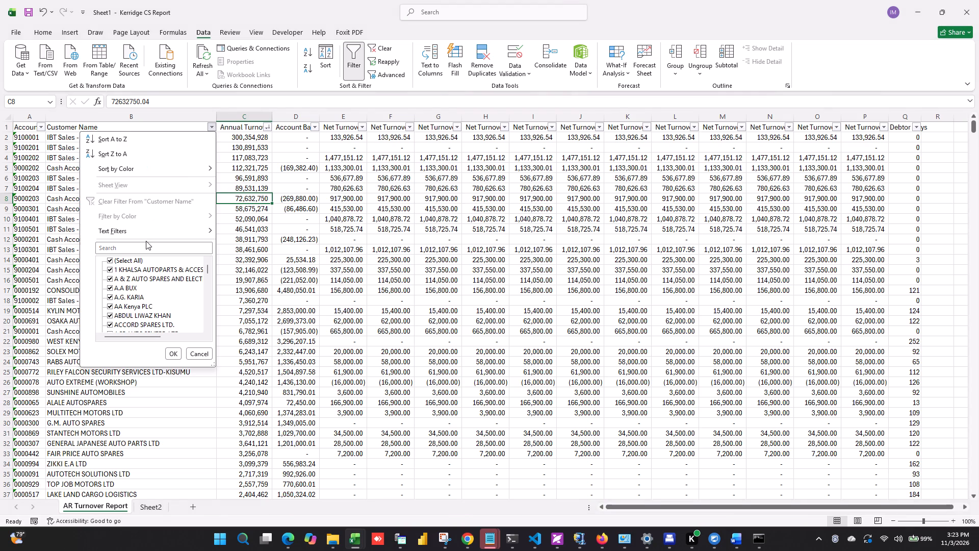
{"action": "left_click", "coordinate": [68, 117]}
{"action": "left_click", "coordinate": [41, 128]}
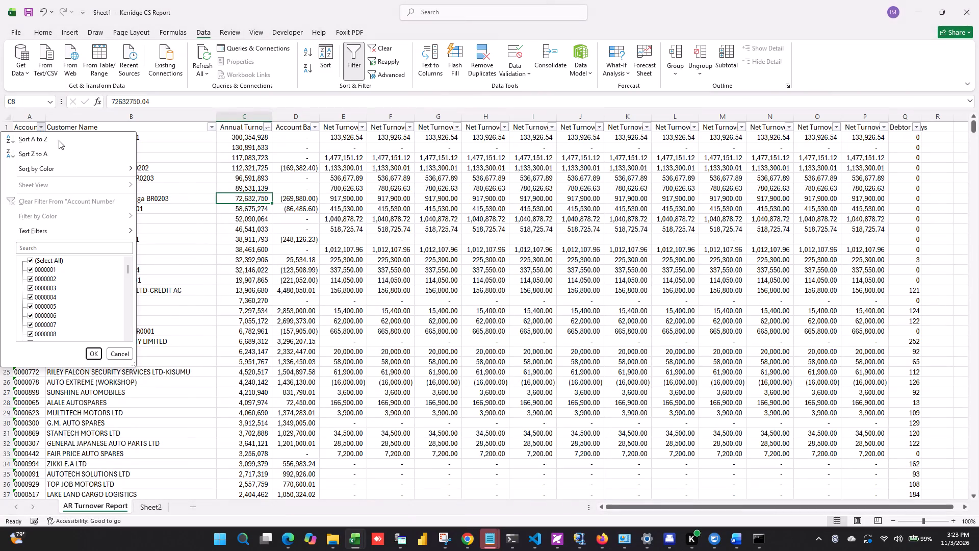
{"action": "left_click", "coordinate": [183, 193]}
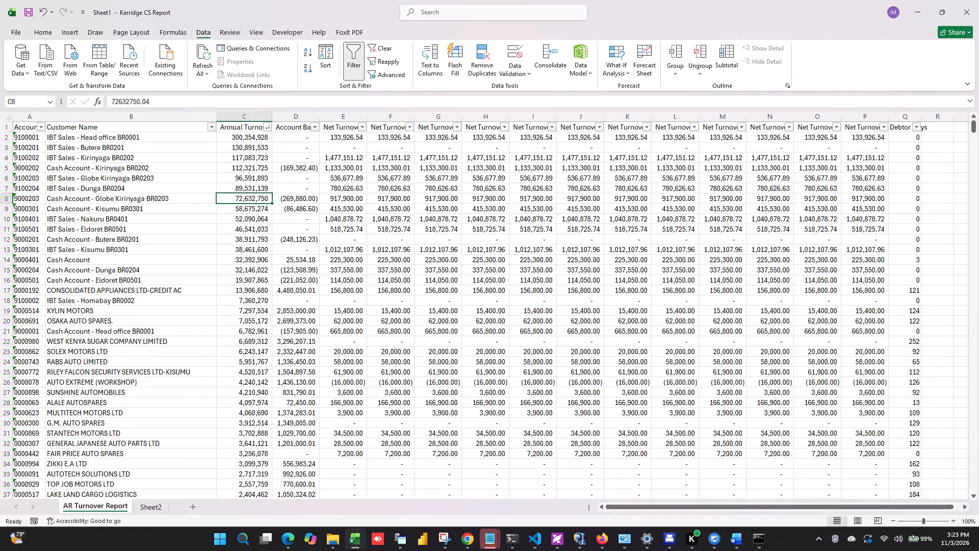
Create a copy of the AR Turnover Report sheet in the same workbook, placed before the original.
{"action": "right_click", "coordinate": [91, 506]}
{"action": "left_click", "coordinate": [122, 411]}
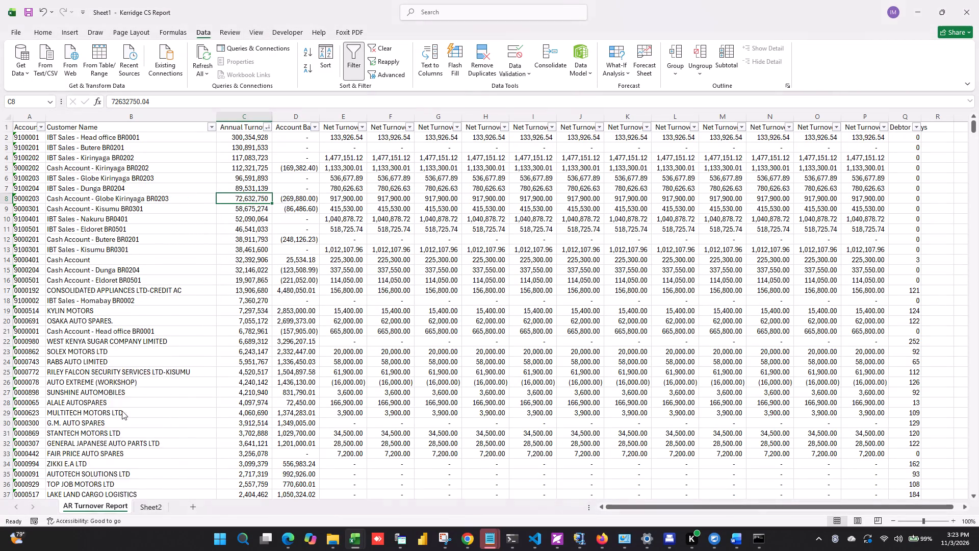
{"action": "left_click", "coordinate": [92, 395]}
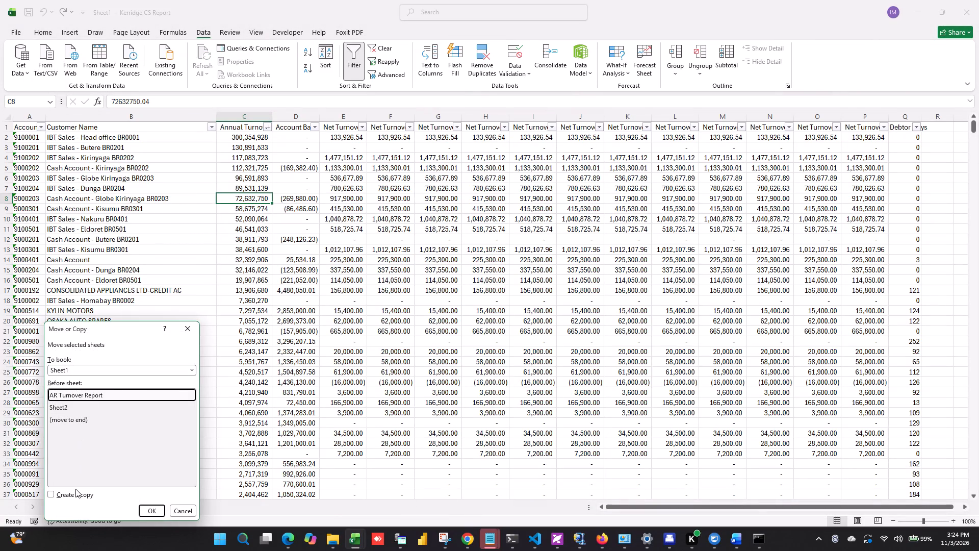
{"action": "left_click", "coordinate": [79, 494]}
{"action": "left_click", "coordinate": [152, 508]}
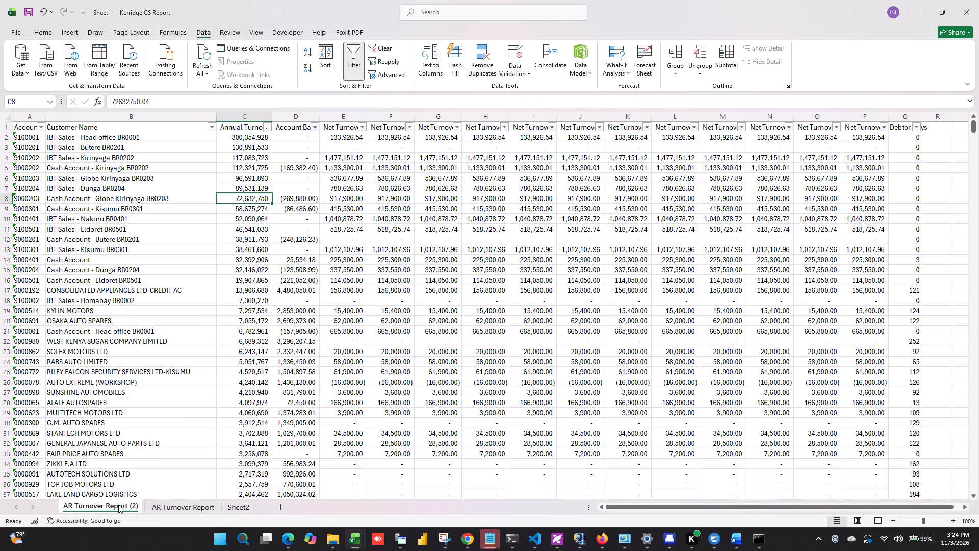
Delete the blank Sheet2 worksheet from the workbook.
{"action": "left_click", "coordinate": [238, 508]}
{"action": "right_click", "coordinate": [238, 508]}
{"action": "left_click", "coordinate": [282, 376]}
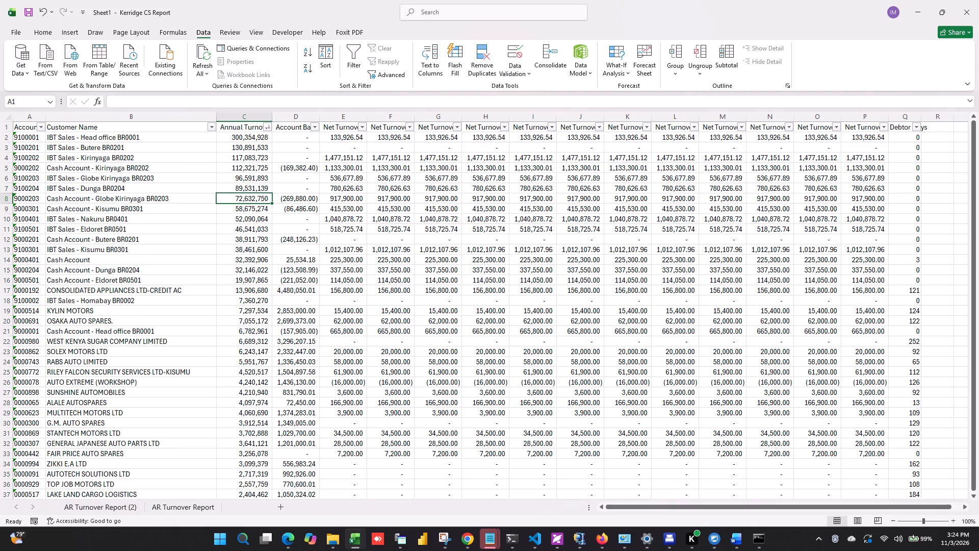
On the AR Turnover Report (2) sheet, filter the Customer Name column to names containing IBT.
{"action": "left_click", "coordinate": [117, 504]}
{"action": "left_click", "coordinate": [216, 124]}
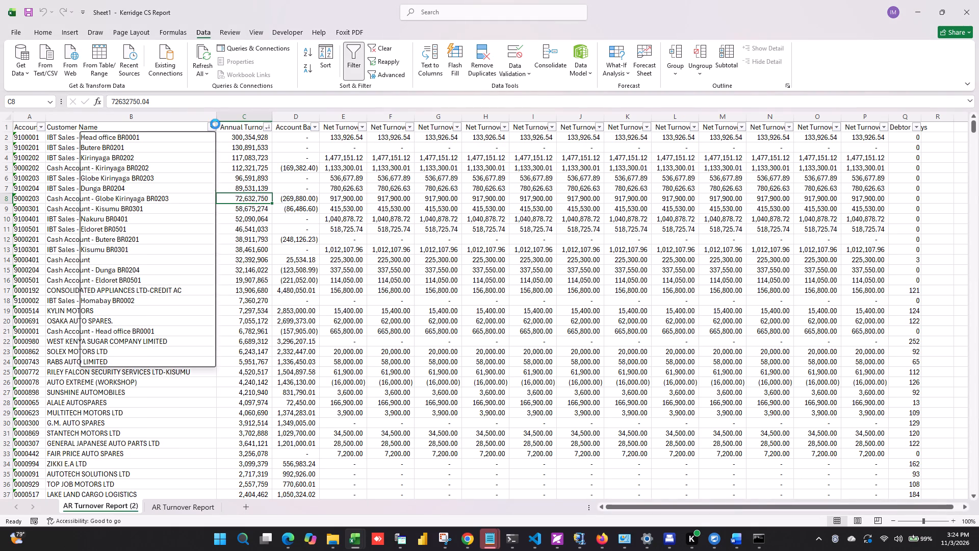
{"action": "left_click", "coordinate": [194, 356]}
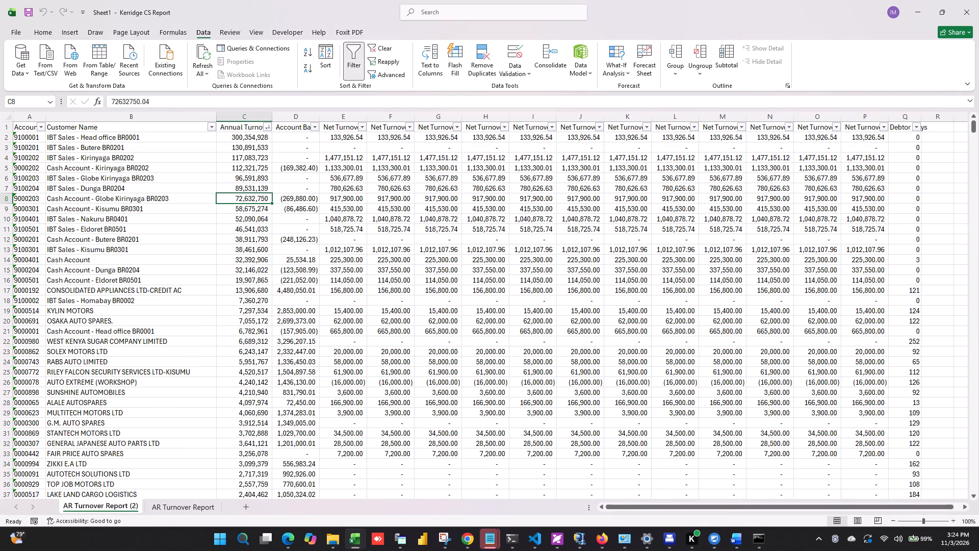
{"action": "left_click", "coordinate": [212, 129]}
{"action": "left_click", "coordinate": [134, 247]}
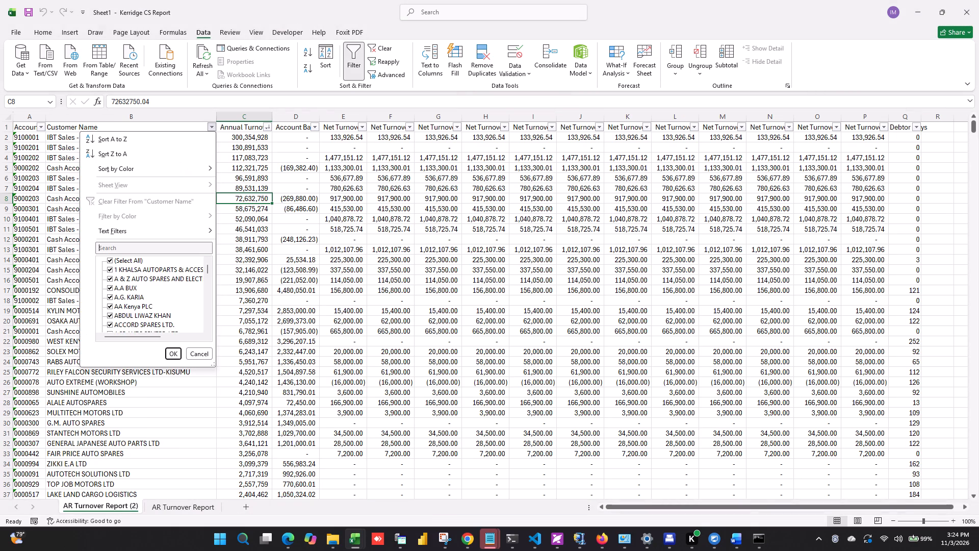
{"action": "type", "text": "IBT"}
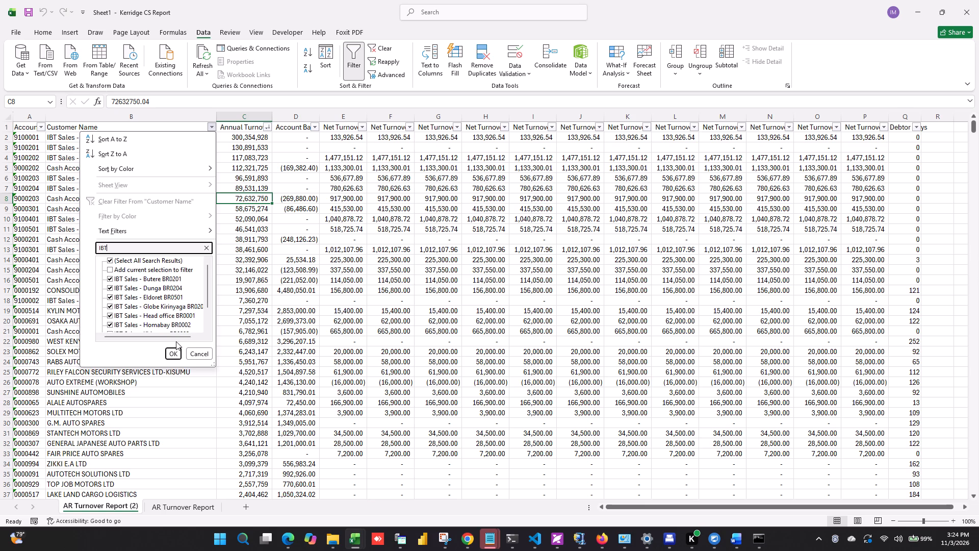
{"action": "scroll", "coordinate": [169, 321], "scroll_direction": "down", "scroll_amount": 14}
{"action": "left_click", "coordinate": [175, 351]}
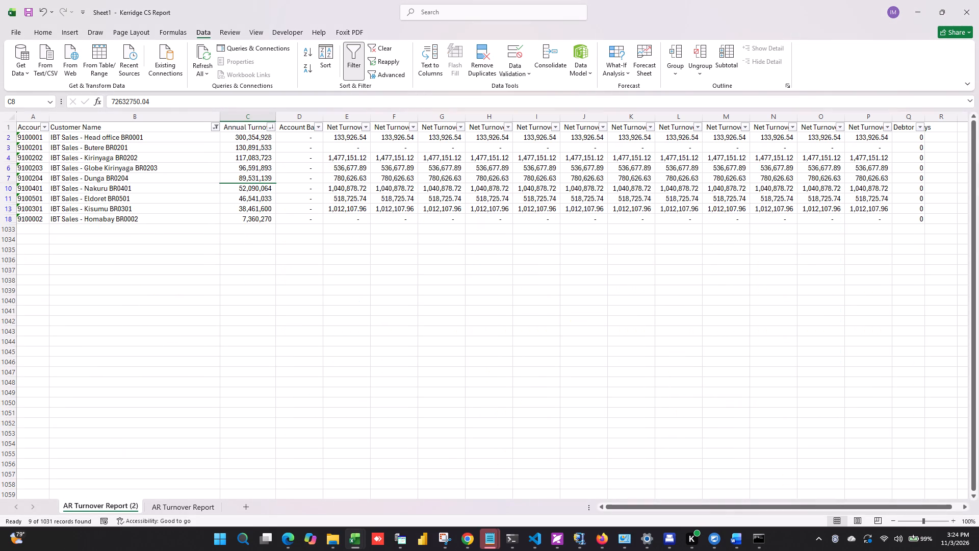
Delete all the filtered IBT Sales rows and clear the filter.
{"action": "left_click", "coordinate": [124, 260]}
{"action": "left_click", "coordinate": [7, 136]}
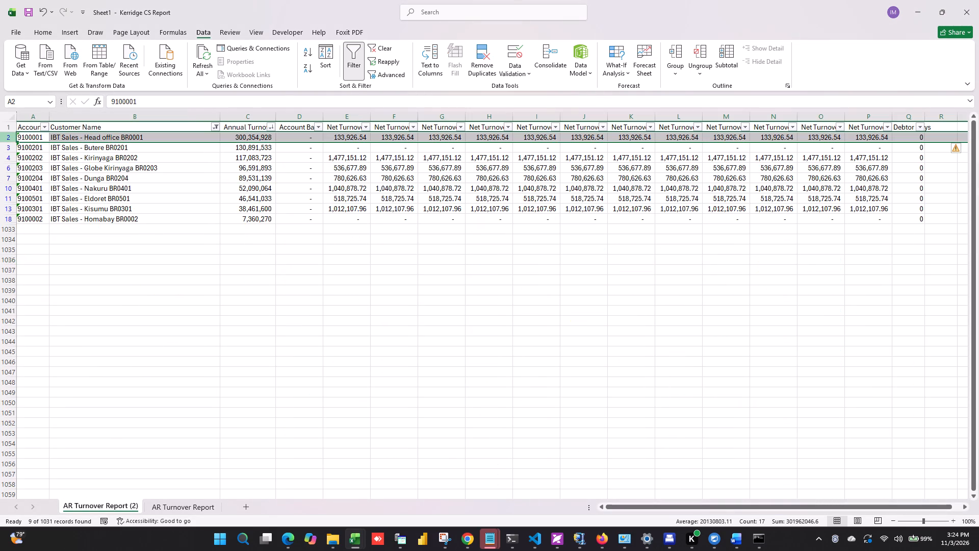
{"action": "key", "text": "ctrl+shift+Down"}
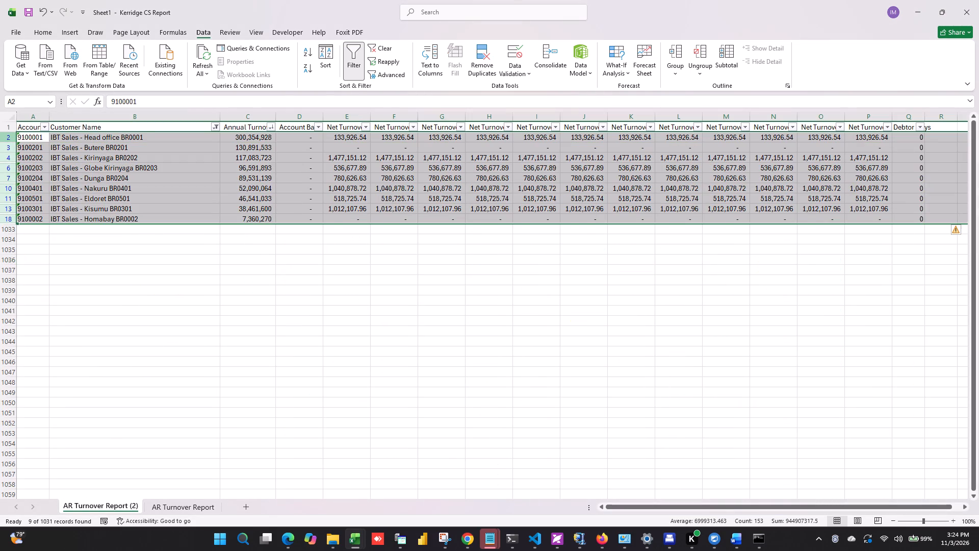
{"action": "key", "text": "ctrl+minus"}
{"action": "left_click", "coordinate": [377, 45]}
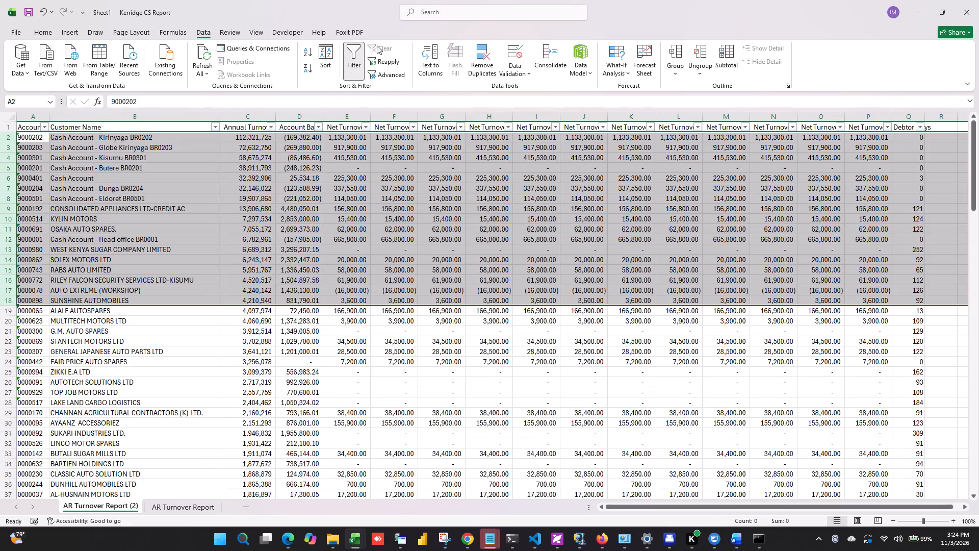
{"action": "left_click", "coordinate": [164, 190]}
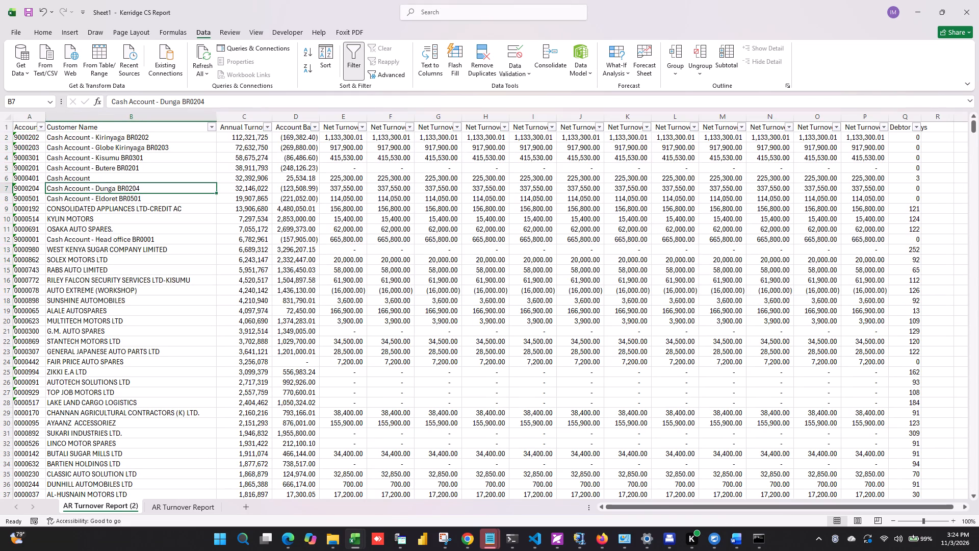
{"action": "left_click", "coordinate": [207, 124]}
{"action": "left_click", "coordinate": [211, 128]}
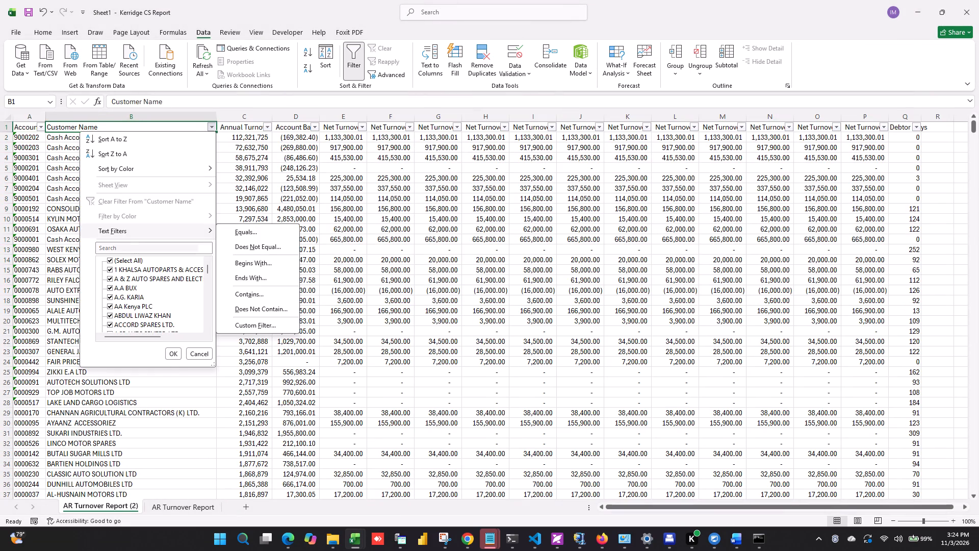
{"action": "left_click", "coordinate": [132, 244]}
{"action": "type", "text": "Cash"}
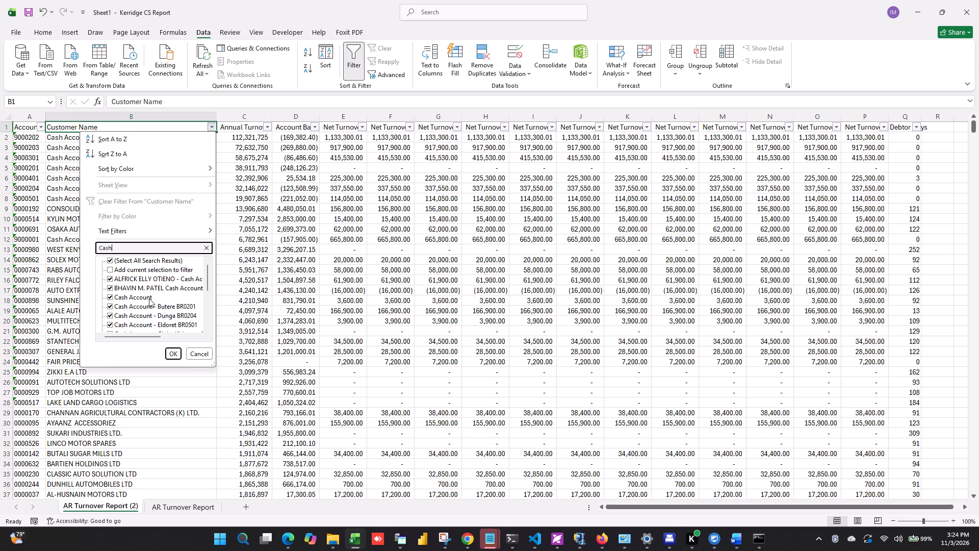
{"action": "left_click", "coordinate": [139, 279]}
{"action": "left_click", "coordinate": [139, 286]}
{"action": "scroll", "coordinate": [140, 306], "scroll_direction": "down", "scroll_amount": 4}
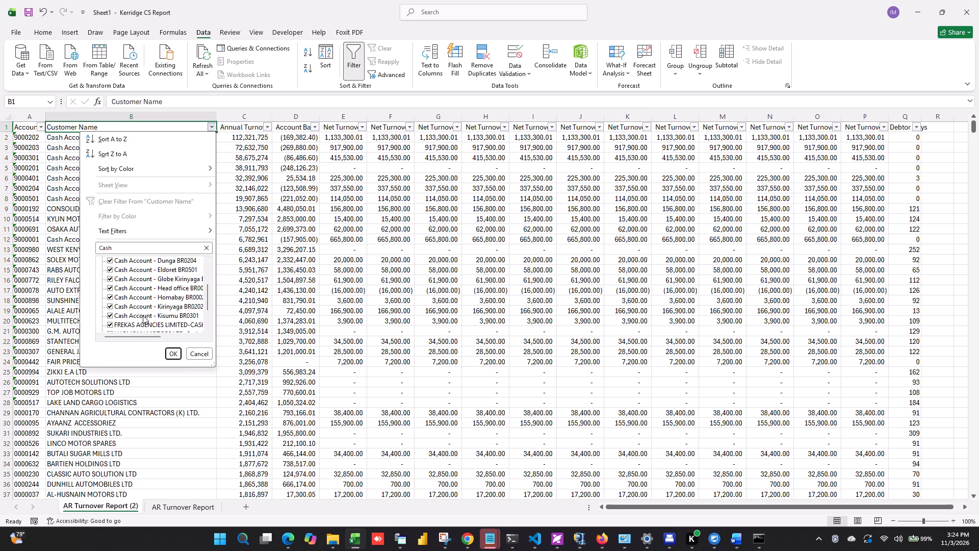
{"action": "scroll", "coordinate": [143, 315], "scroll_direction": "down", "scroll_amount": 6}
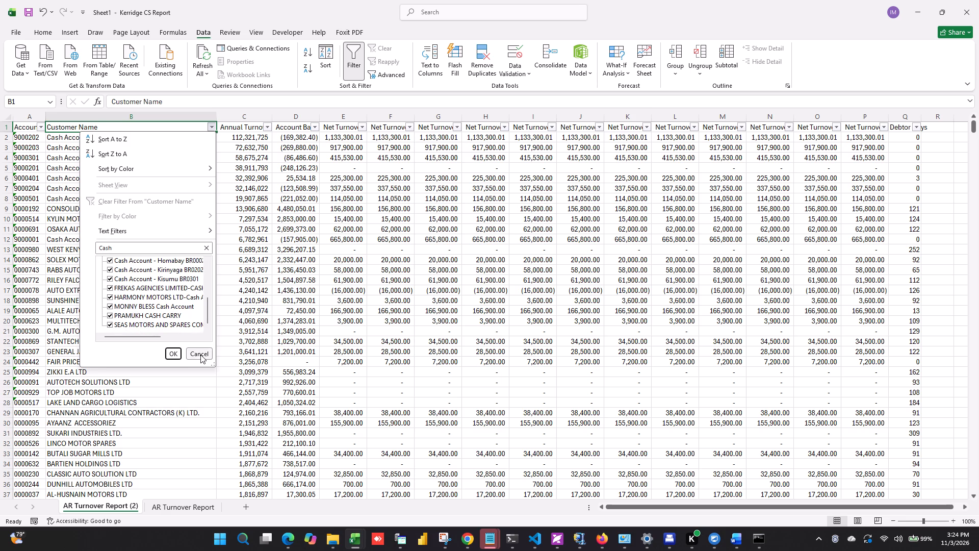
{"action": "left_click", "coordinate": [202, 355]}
Filter the Account Number column of AR Turnover Report (2) to accounts containing 9000.
{"action": "left_click", "coordinate": [38, 126]}
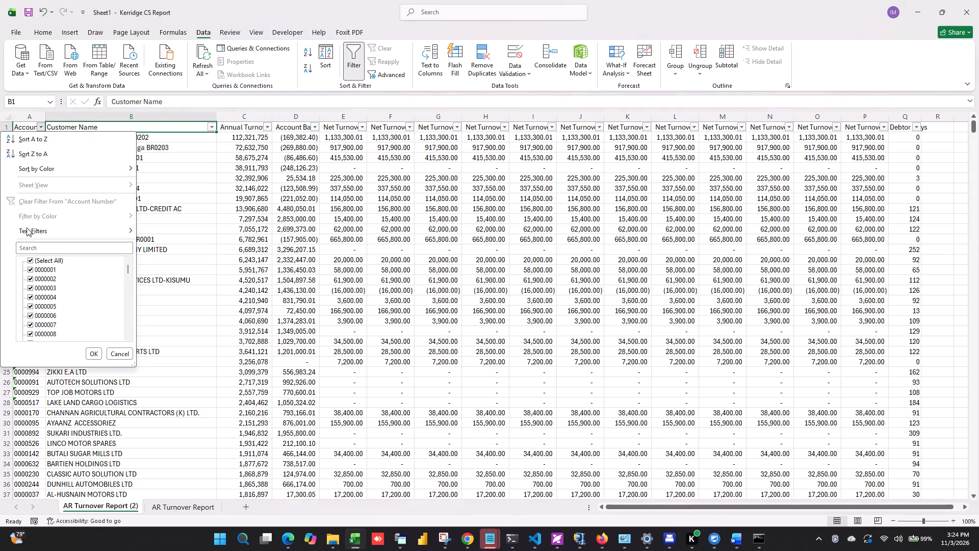
{"action": "left_click", "coordinate": [54, 246]}
{"action": "type", "text": "9000"}
{"action": "left_click", "coordinate": [95, 355]}
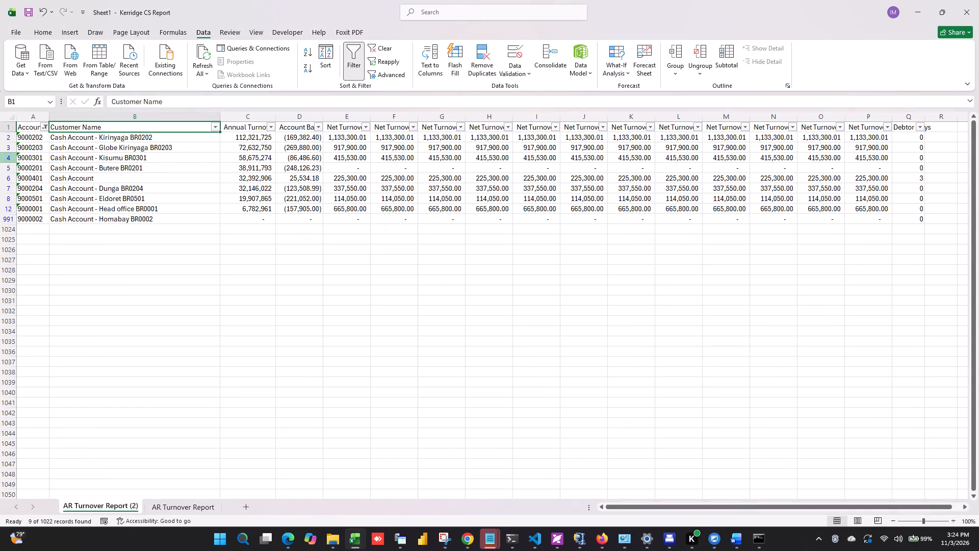
Delete all the filtered branch Cash Account rows and clear the filter.
{"action": "left_click", "coordinate": [8, 138]}
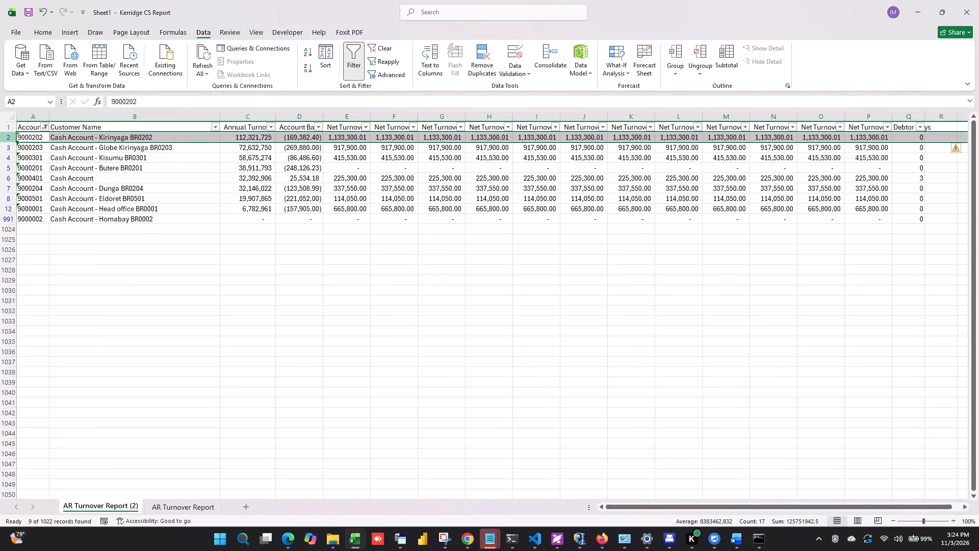
{"action": "key", "text": "ctrl+shift+Down"}
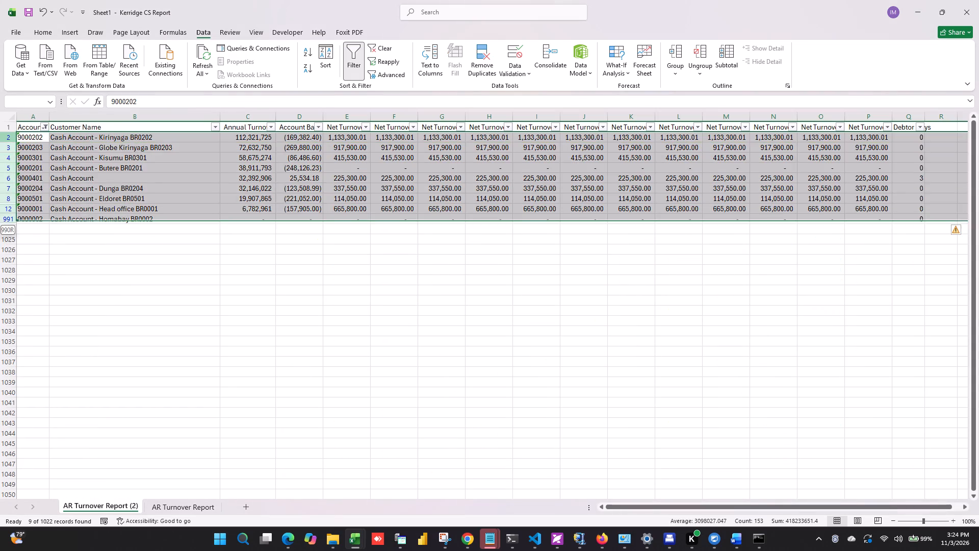
{"action": "key", "text": "ctrl+minus"}
{"action": "left_click", "coordinate": [378, 41]}
{"action": "left_click", "coordinate": [379, 47]}
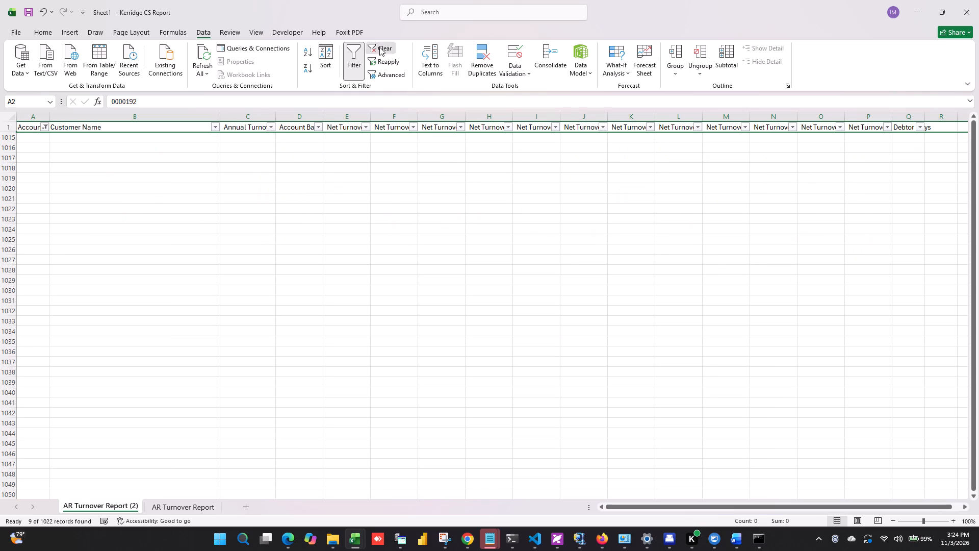
{"action": "left_click", "coordinate": [150, 283]}
Insert a column before Annual Turnover on AR Turnover Report (2), head it "Date Created" and narrow it.
{"action": "scroll", "coordinate": [150, 283], "scroll_direction": "up", "scroll_amount": 7}
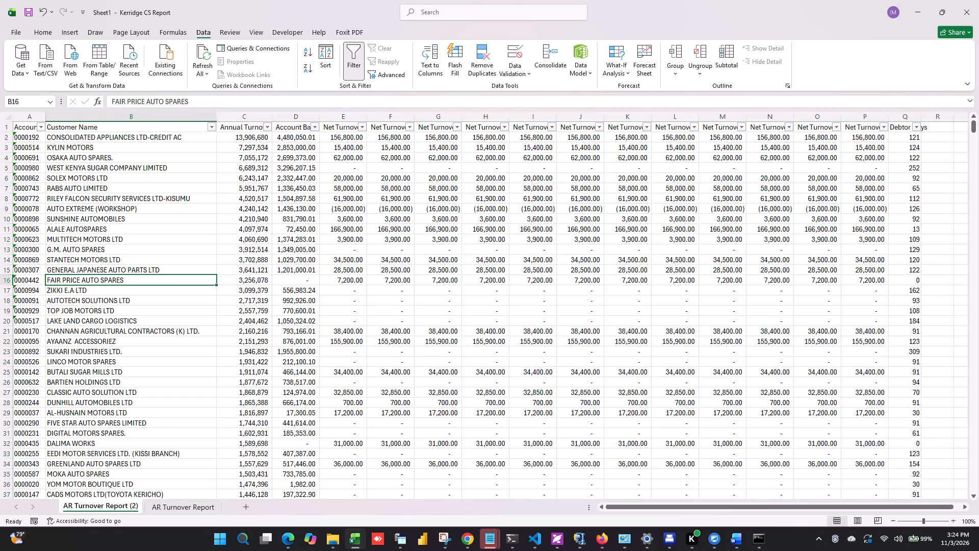
{"action": "scroll", "coordinate": [268, 235], "scroll_direction": "down", "scroll_amount": 1}
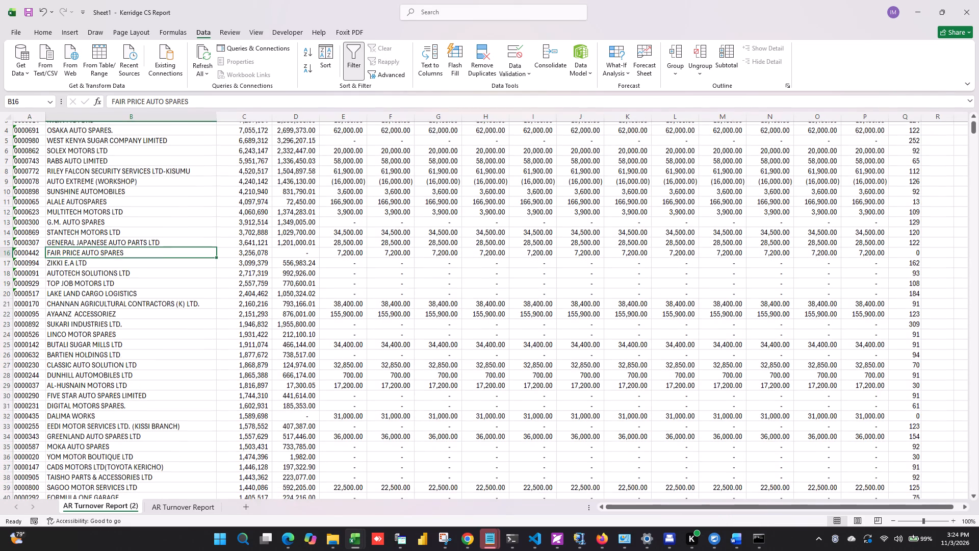
{"action": "scroll", "coordinate": [272, 236], "scroll_direction": "up", "scroll_amount": 7}
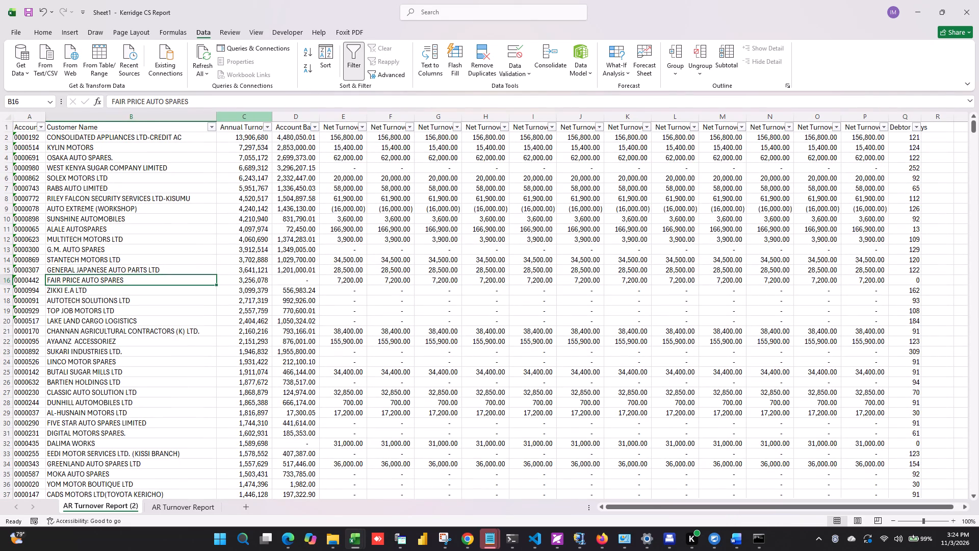
{"action": "right_click", "coordinate": [254, 118]}
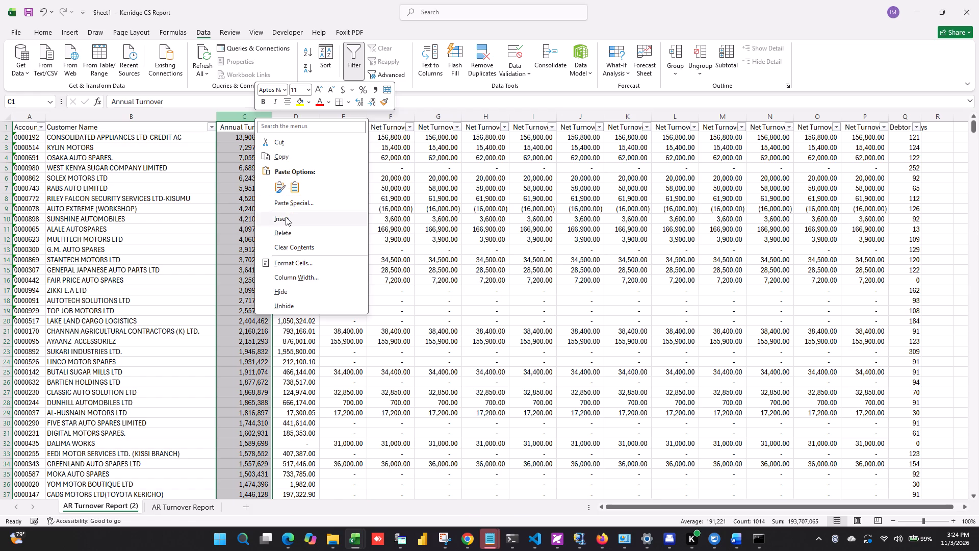
{"action": "left_click", "coordinate": [286, 217]}
{"action": "left_click", "coordinate": [244, 124]}
{"action": "type", "text": "Date Create"}
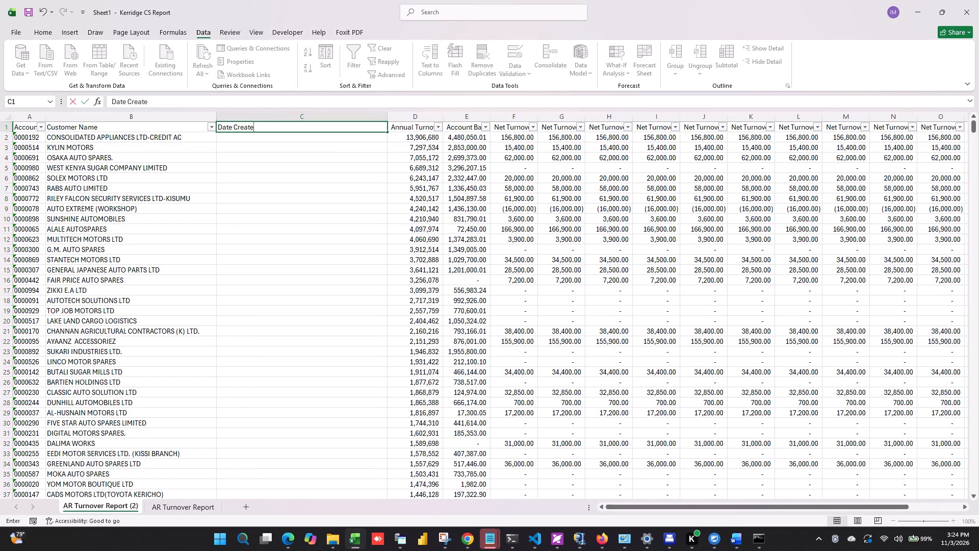
{"action": "key", "text": "d"}
{"action": "key", "text": "Return"}
{"action": "left_click_drag", "start_coordinate": [387, 118], "coordinate": [285, 116]}
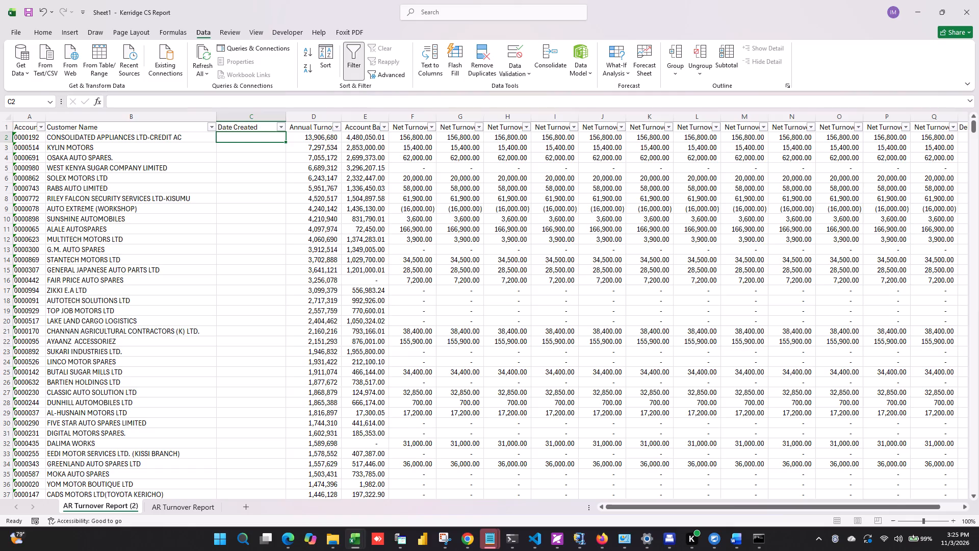
Place the Master Customer List 2026 workbook beside the report and clear the filter on its Master Customer List sheet.
{"action": "key", "text": "super+Left"}
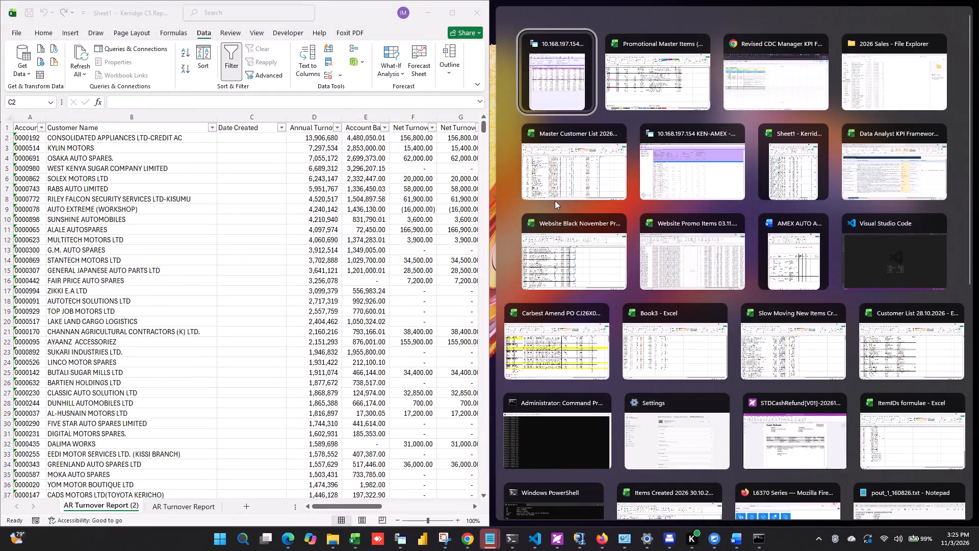
{"action": "left_click", "coordinate": [562, 182]}
{"action": "left_click", "coordinate": [599, 509]}
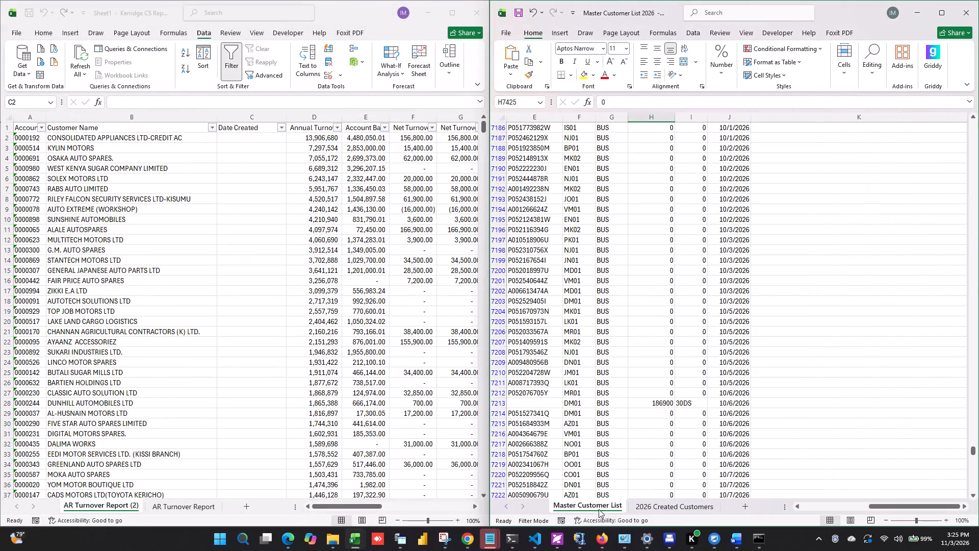
{"action": "left_click", "coordinate": [702, 36]}
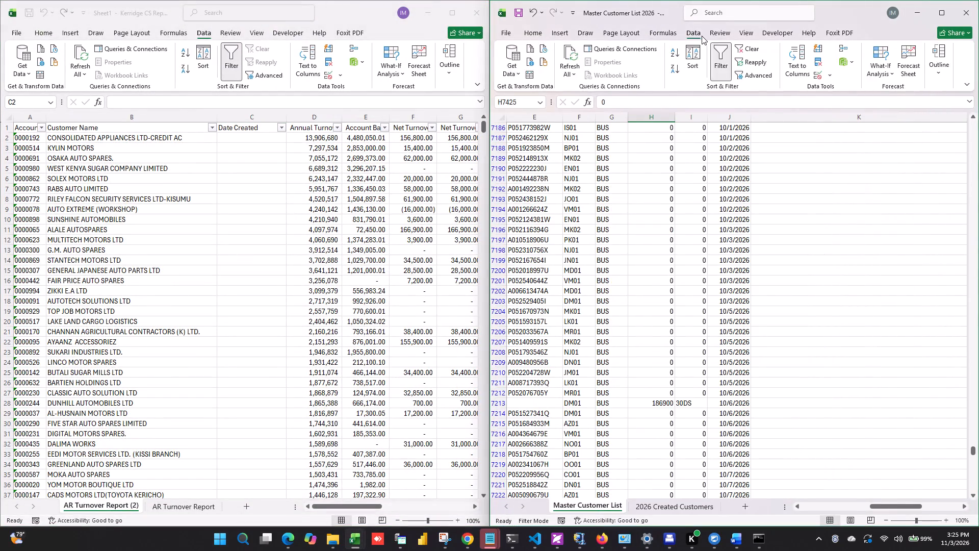
{"action": "left_click", "coordinate": [760, 50]}
Freeze the header row of the Master Customer List sheet and return the workbook to the side-by-side layout.
{"action": "left_click", "coordinate": [945, 8]}
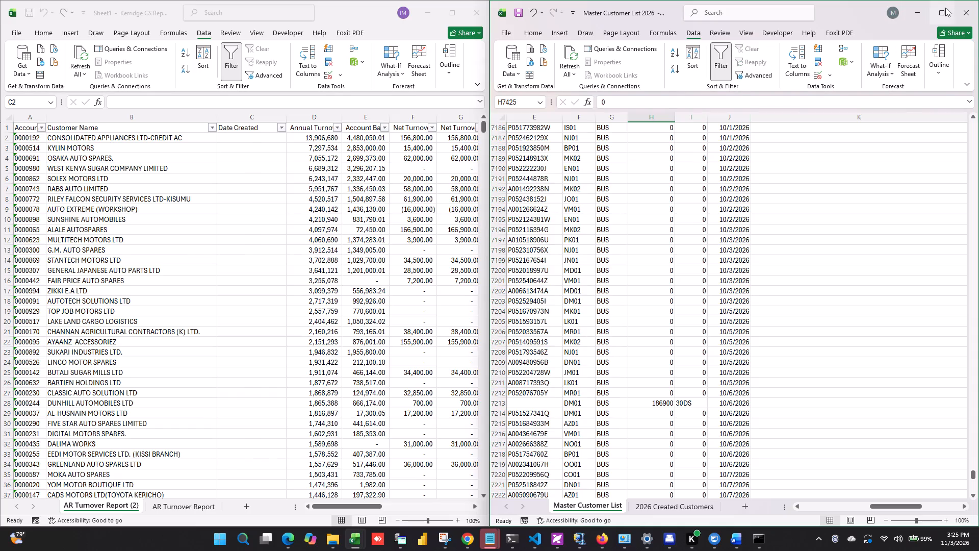
{"action": "left_click_drag", "start_coordinate": [973, 475], "coordinate": [949, 190]}
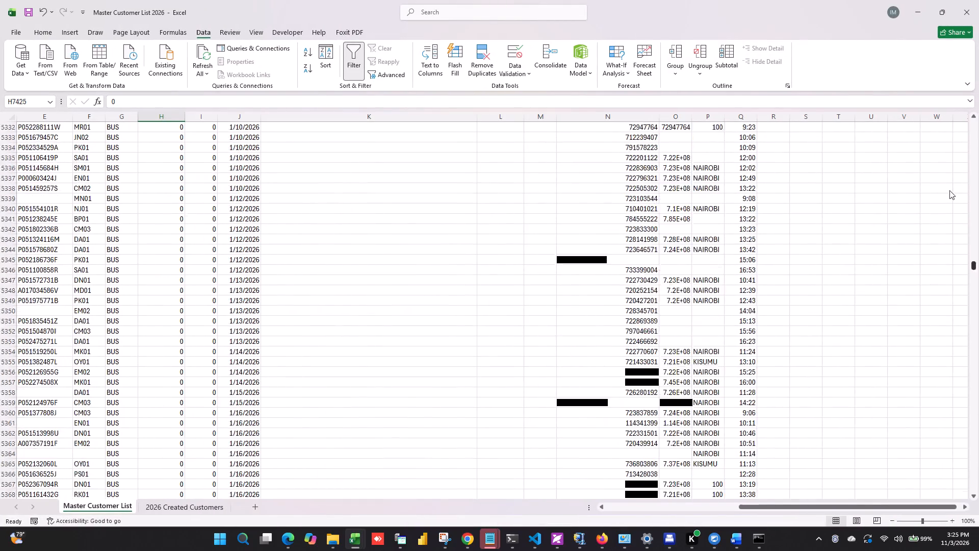
{"action": "left_click_drag", "start_coordinate": [949, 190], "coordinate": [949, 0]}
{"action": "left_click_drag", "start_coordinate": [757, 509], "coordinate": [594, 509]}
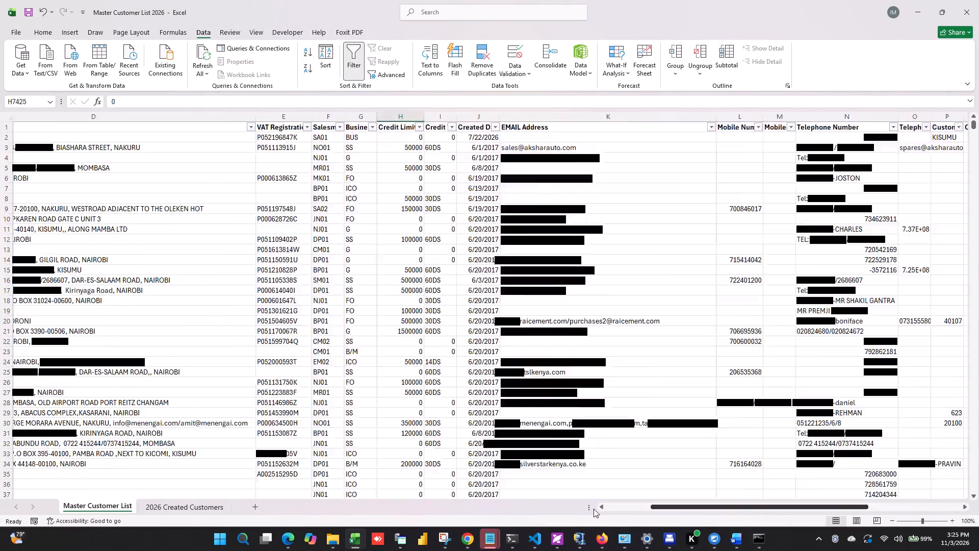
{"action": "left_click_drag", "start_coordinate": [594, 509], "coordinate": [357, 491]}
{"action": "scroll", "coordinate": [402, 340], "scroll_direction": "down", "scroll_amount": 5}
{"action": "scroll", "coordinate": [404, 340], "scroll_direction": "up", "scroll_amount": 8}
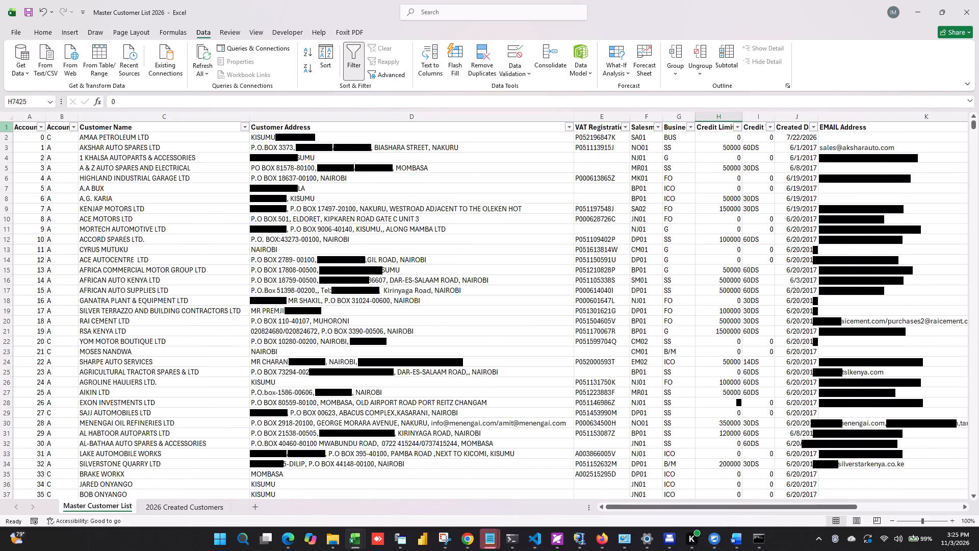
{"action": "left_click", "coordinate": [1, 126]}
{"action": "left_click", "coordinate": [261, 33]}
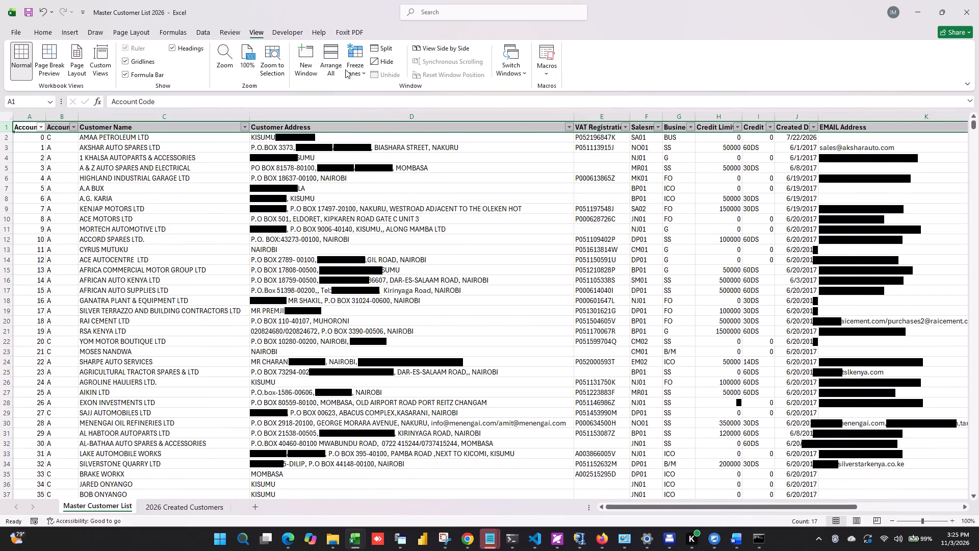
{"action": "left_click", "coordinate": [349, 68]}
{"action": "left_click", "coordinate": [388, 117]}
{"action": "left_click", "coordinate": [358, 249]}
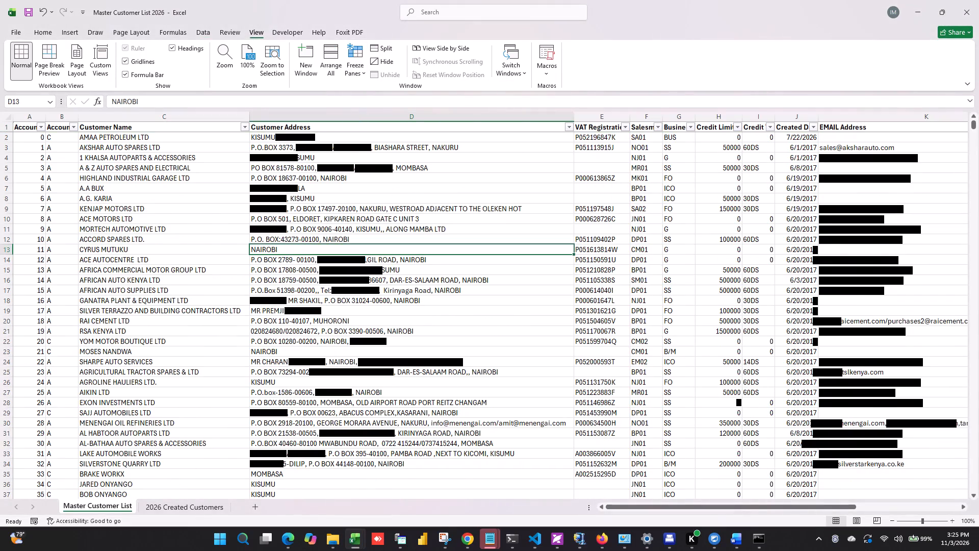
{"action": "key", "text": "super+Right"}
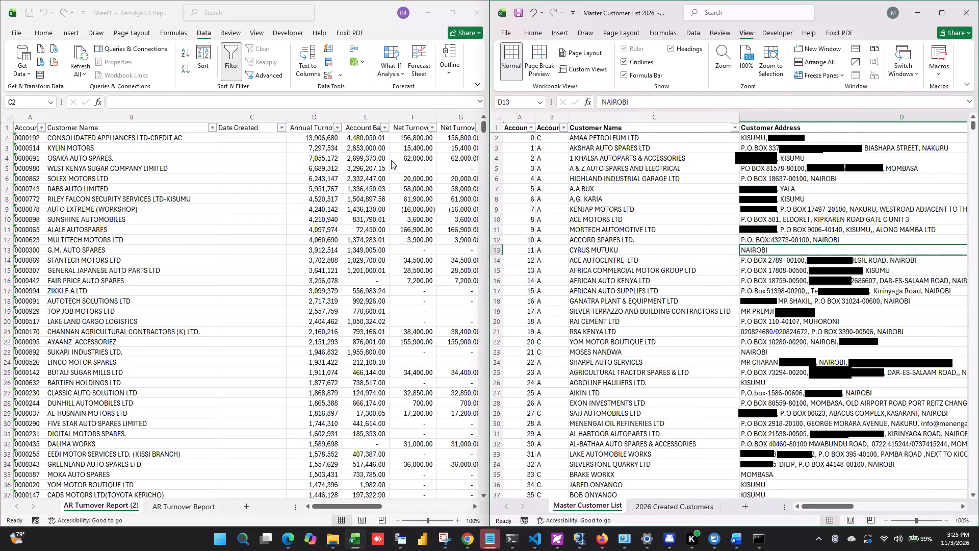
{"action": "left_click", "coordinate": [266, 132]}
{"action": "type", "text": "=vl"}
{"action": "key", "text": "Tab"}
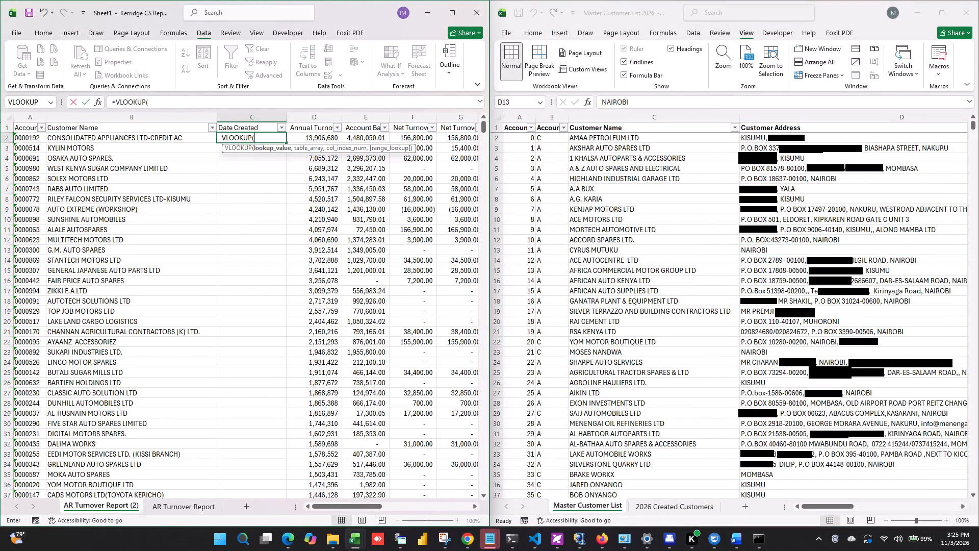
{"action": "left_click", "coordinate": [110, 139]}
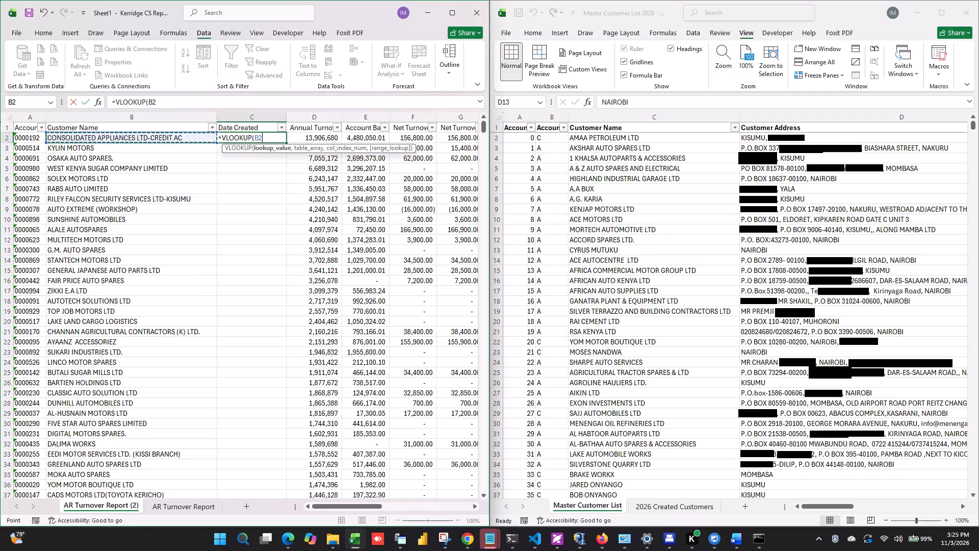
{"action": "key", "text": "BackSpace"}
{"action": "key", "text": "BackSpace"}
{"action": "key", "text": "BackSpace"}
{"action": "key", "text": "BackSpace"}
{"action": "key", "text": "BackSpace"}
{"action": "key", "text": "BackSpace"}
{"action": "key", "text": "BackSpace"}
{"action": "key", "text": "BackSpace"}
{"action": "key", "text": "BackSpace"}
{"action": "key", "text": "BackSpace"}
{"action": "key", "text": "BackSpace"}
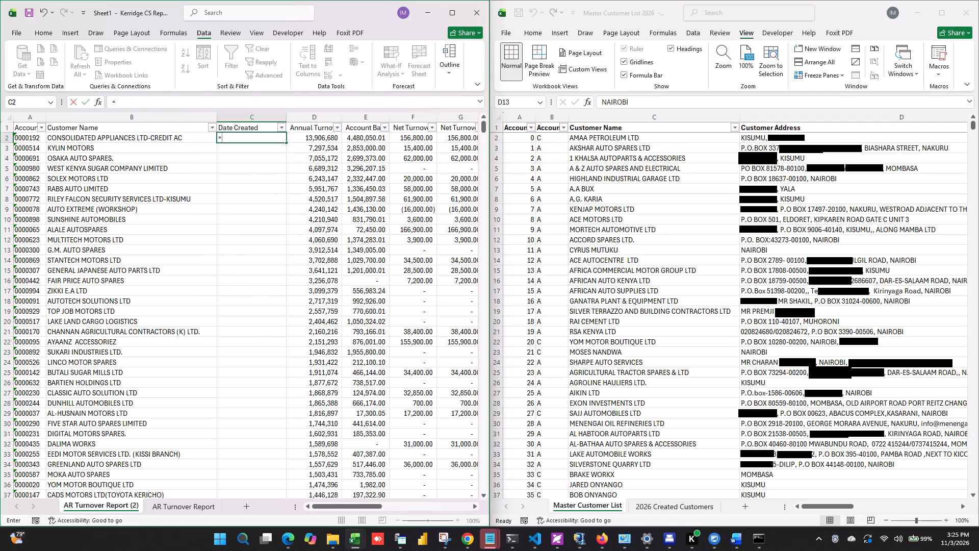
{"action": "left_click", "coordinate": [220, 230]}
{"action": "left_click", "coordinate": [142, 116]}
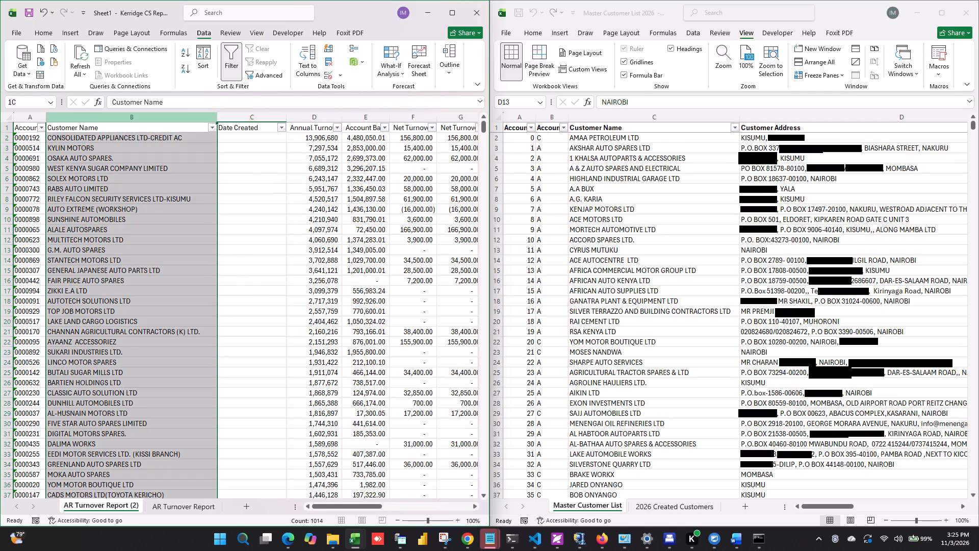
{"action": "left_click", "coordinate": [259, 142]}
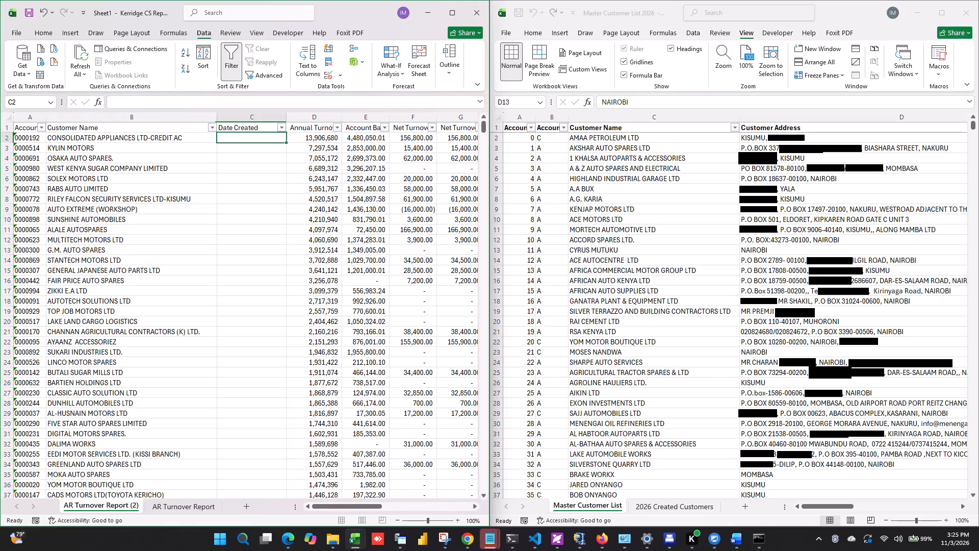
Insert a blank column before Customer Name on AR Turnover Report (2).
{"action": "left_click", "coordinate": [76, 116]}
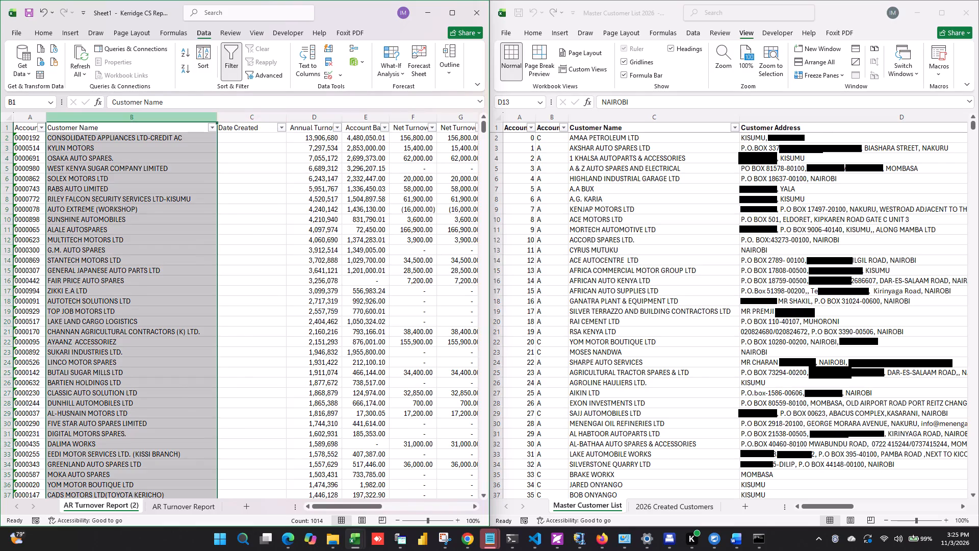
{"action": "key", "text": "ctrl+plus"}
{"action": "left_click", "coordinate": [72, 132]}
Convert the account numbers to numeric values by entering =VALUE(A2) in B2 and filling it down the new column.
{"action": "left_click", "coordinate": [63, 141]}
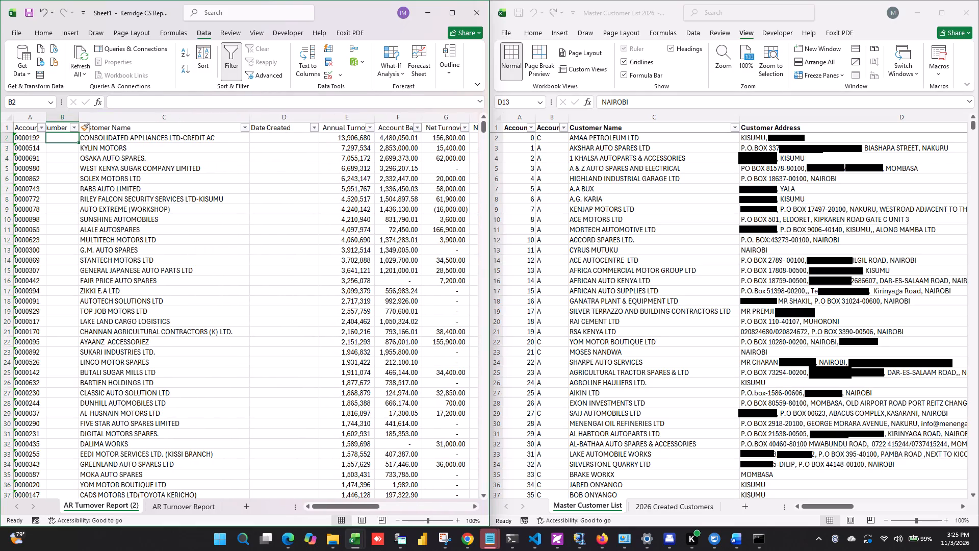
{"action": "type", "text": "value"}
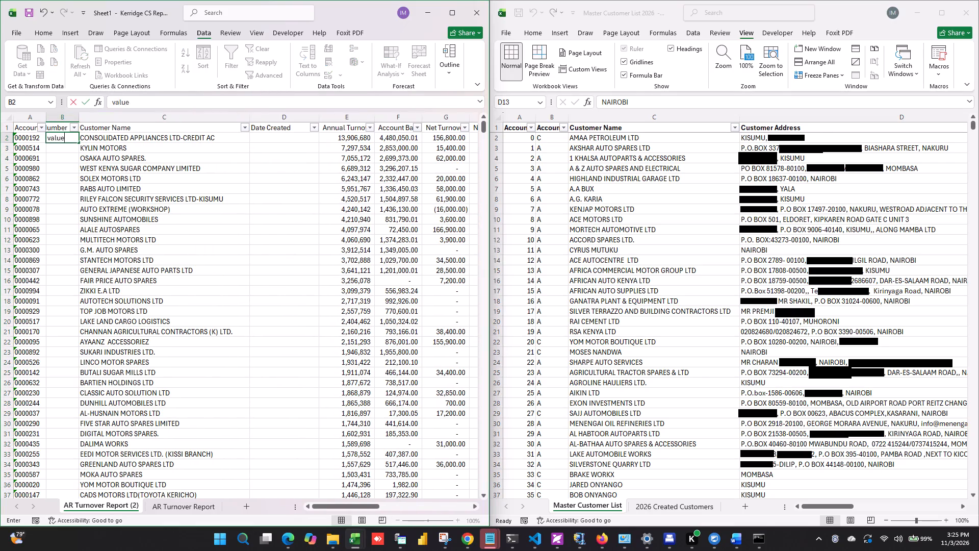
{"action": "key", "text": "BackSpace"}
{"action": "key", "text": "BackSpace"}
{"action": "key", "text": "BackSpace"}
{"action": "key", "text": "BackSpace"}
{"action": "key", "text": "BackSpace"}
{"action": "type", "text": "=value"}
{"action": "key", "text": "Tab"}
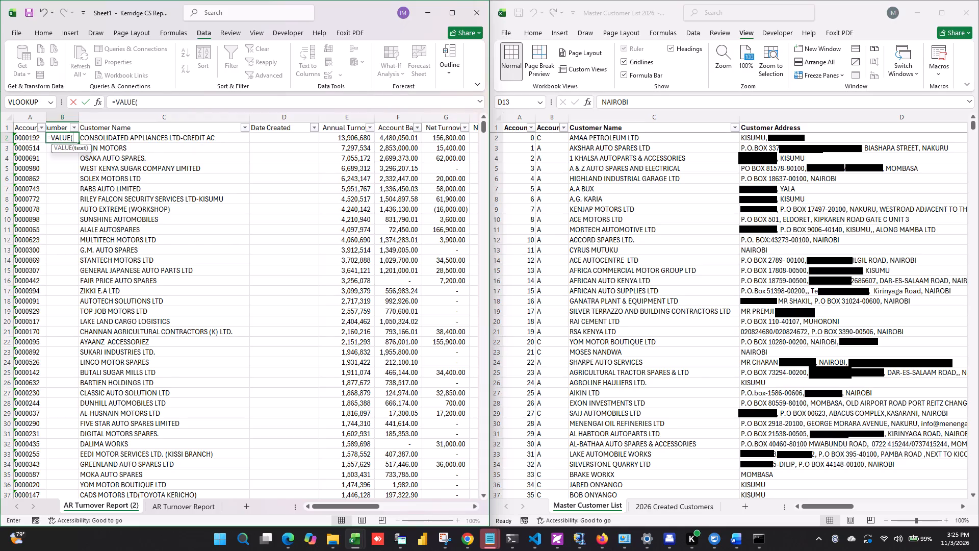
{"action": "left_click", "coordinate": [38, 138]}
{"action": "key", "text": "Return"}
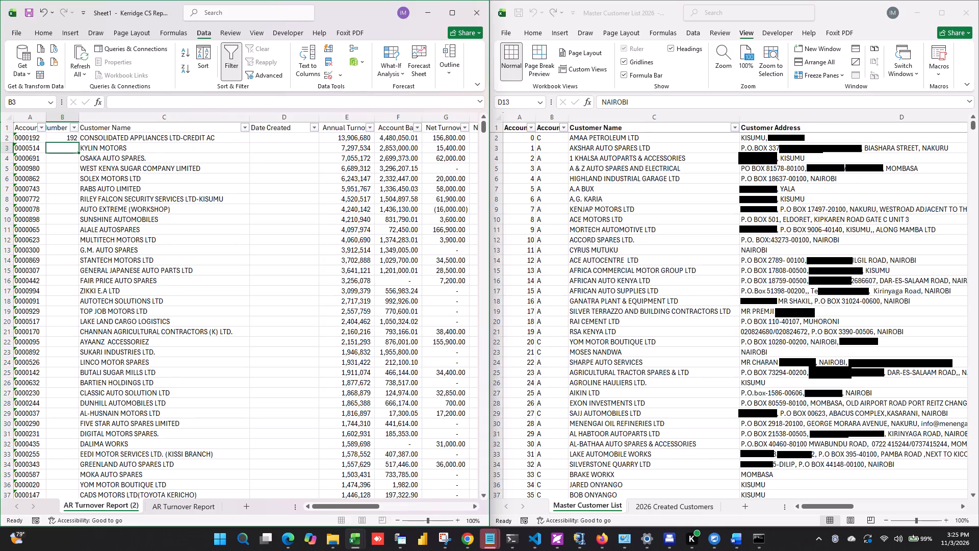
{"action": "left_click", "coordinate": [65, 138]}
{"action": "double_click", "coordinate": [79, 142]}
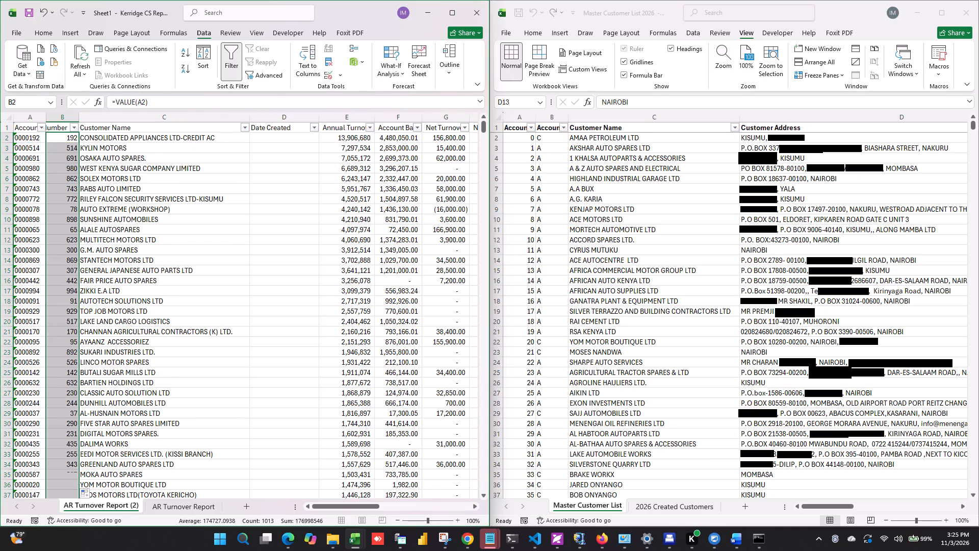
Begin a VLOOKUP formula in D2 under Date Created, using B2 as the lookup value.
{"action": "left_click", "coordinate": [273, 132]}
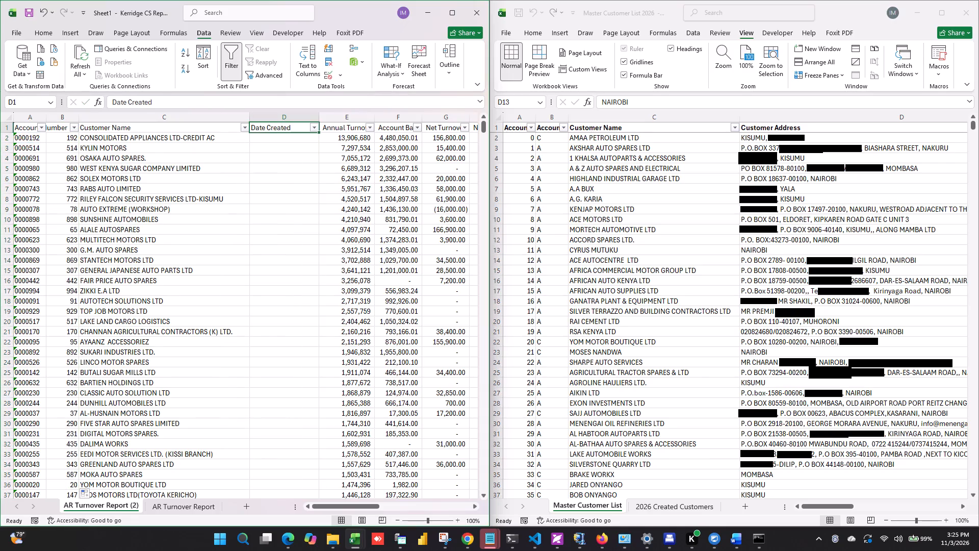
{"action": "left_click", "coordinate": [277, 139]}
{"action": "type", "text": "vl"}
{"action": "key", "text": "Tab"}
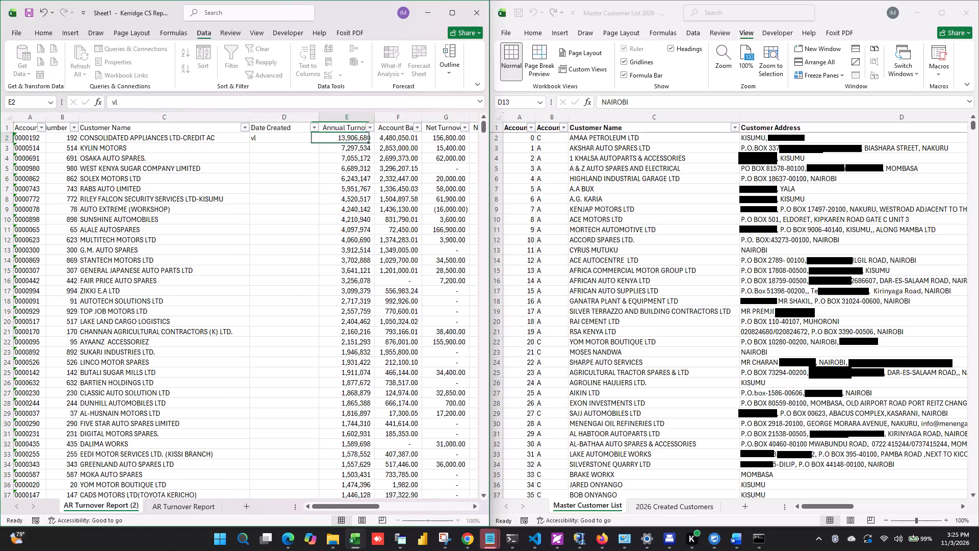
{"action": "left_click", "coordinate": [268, 136]}
{"action": "key", "text": "BackSpace"}
{"action": "type", "text": "=vl"}
{"action": "key", "text": "Tab"}
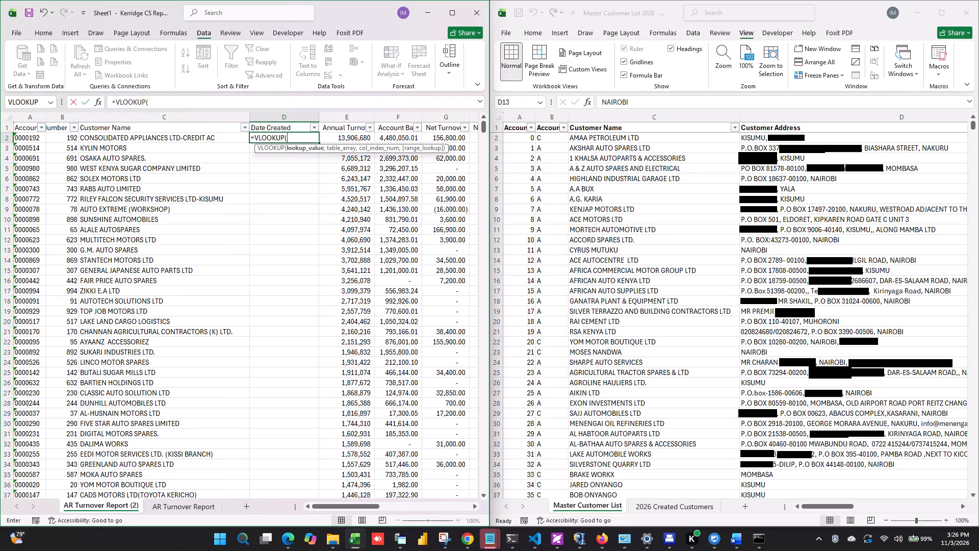
{"action": "left_click", "coordinate": [64, 138]}
{"action": "key", "text": "comma"}
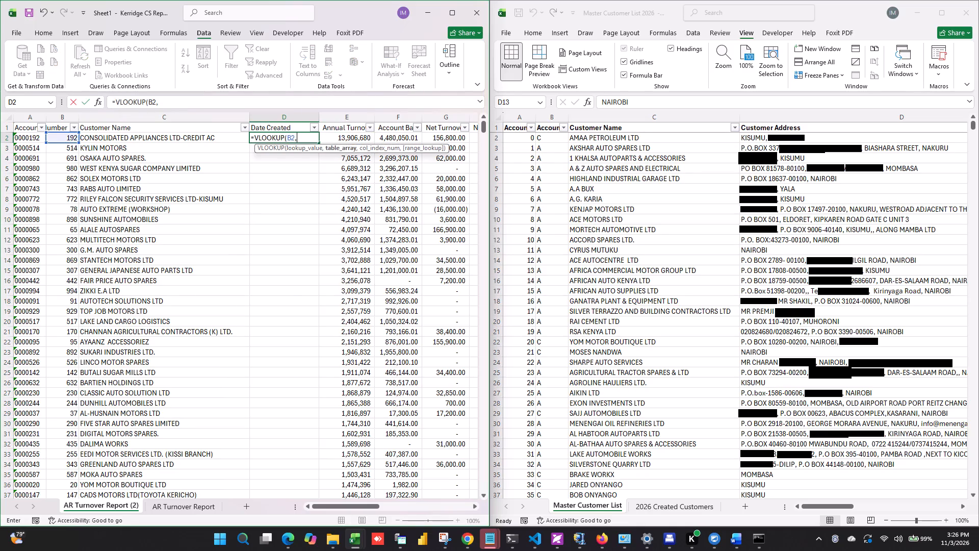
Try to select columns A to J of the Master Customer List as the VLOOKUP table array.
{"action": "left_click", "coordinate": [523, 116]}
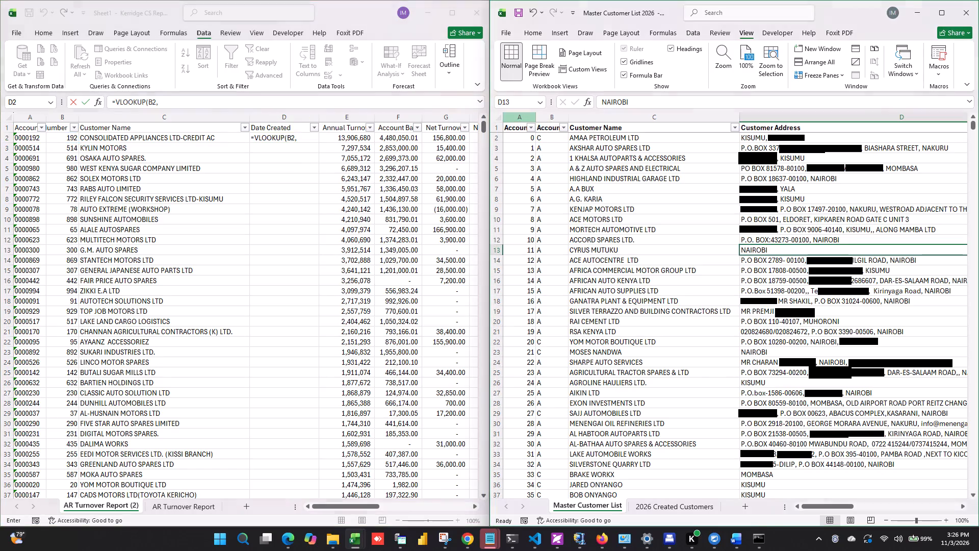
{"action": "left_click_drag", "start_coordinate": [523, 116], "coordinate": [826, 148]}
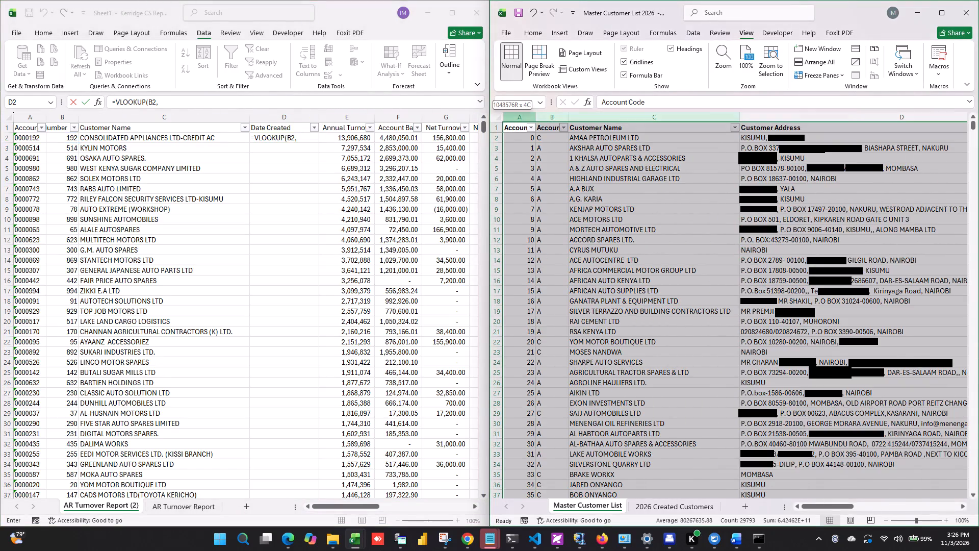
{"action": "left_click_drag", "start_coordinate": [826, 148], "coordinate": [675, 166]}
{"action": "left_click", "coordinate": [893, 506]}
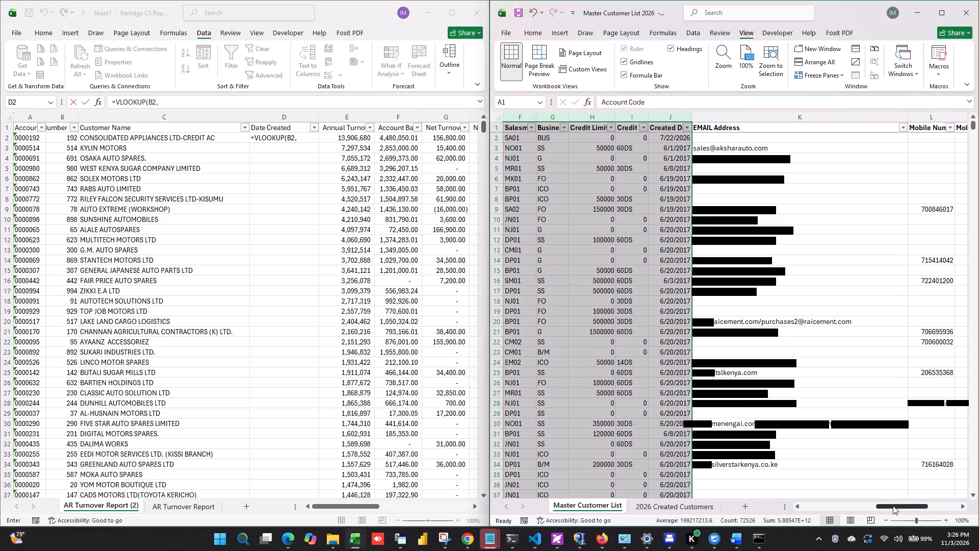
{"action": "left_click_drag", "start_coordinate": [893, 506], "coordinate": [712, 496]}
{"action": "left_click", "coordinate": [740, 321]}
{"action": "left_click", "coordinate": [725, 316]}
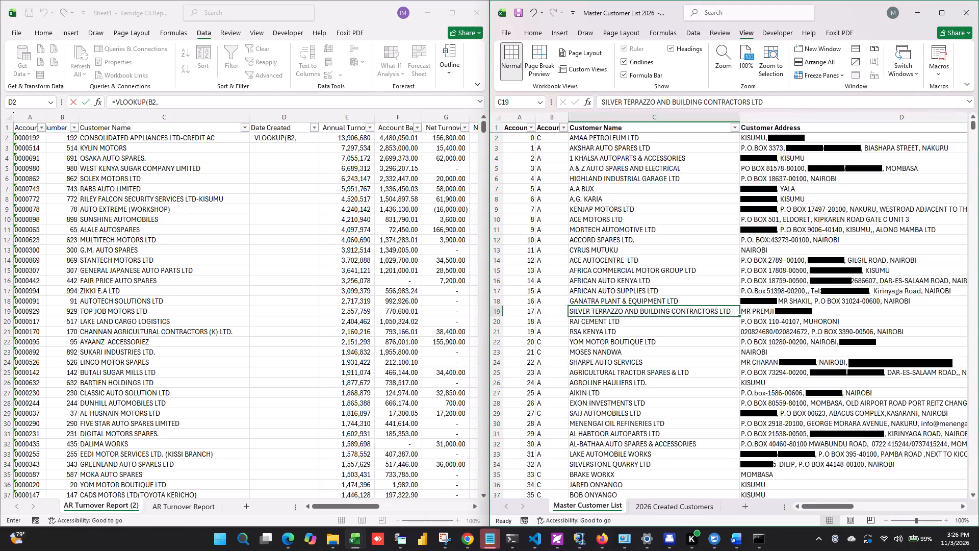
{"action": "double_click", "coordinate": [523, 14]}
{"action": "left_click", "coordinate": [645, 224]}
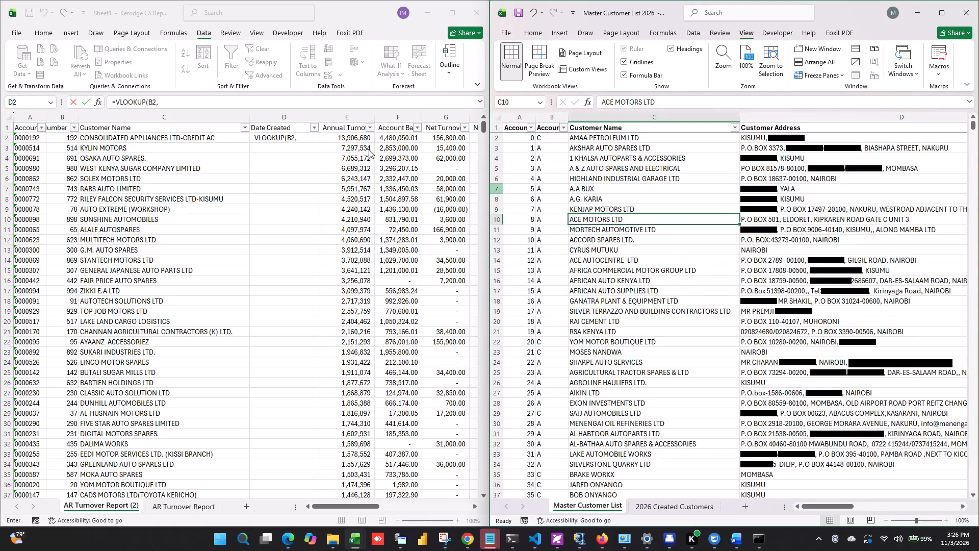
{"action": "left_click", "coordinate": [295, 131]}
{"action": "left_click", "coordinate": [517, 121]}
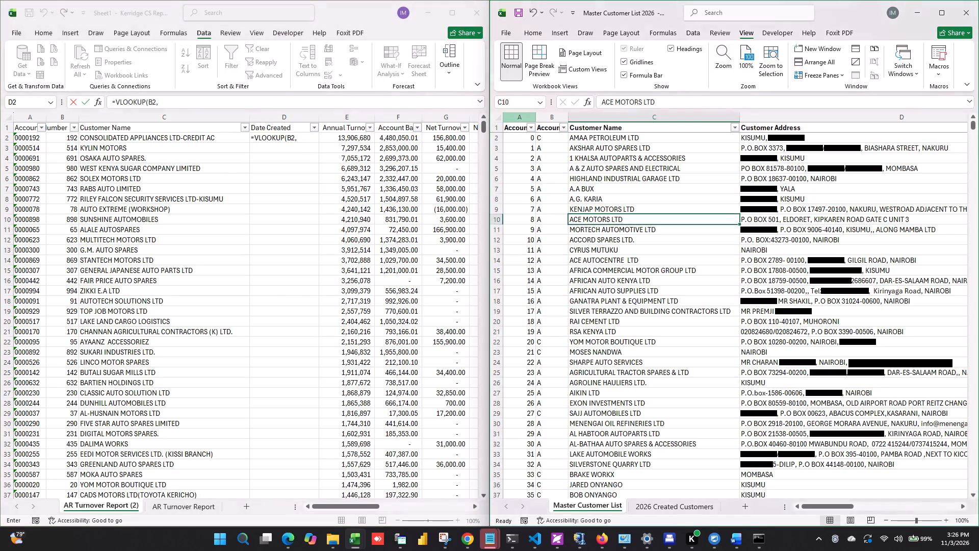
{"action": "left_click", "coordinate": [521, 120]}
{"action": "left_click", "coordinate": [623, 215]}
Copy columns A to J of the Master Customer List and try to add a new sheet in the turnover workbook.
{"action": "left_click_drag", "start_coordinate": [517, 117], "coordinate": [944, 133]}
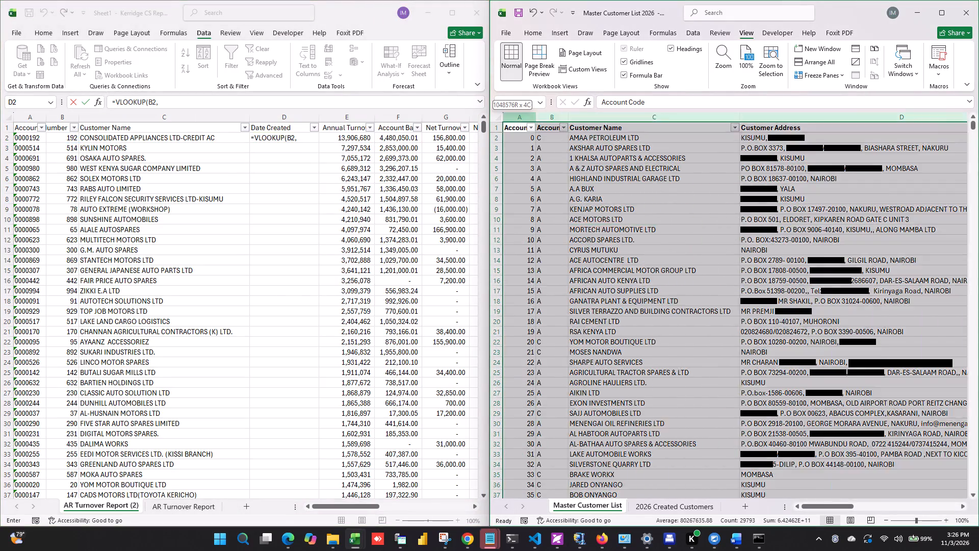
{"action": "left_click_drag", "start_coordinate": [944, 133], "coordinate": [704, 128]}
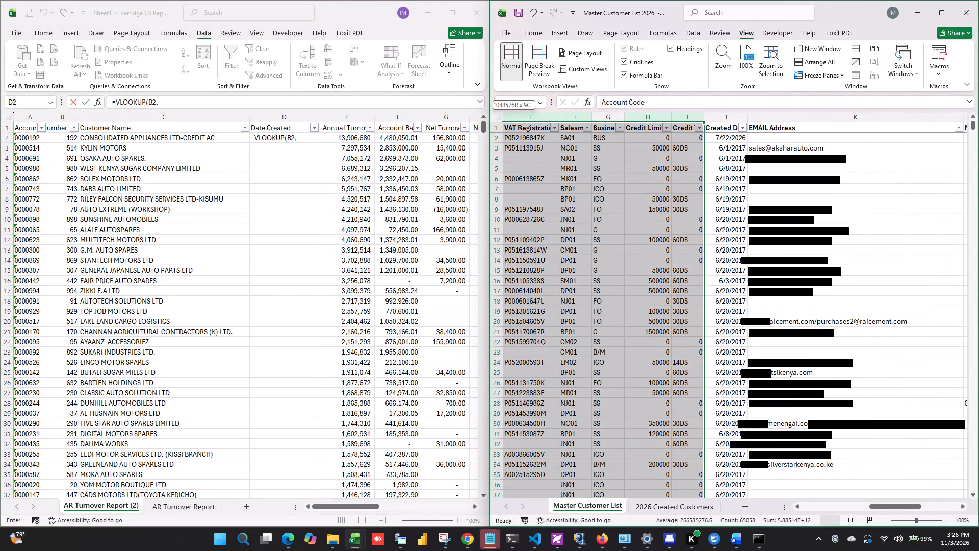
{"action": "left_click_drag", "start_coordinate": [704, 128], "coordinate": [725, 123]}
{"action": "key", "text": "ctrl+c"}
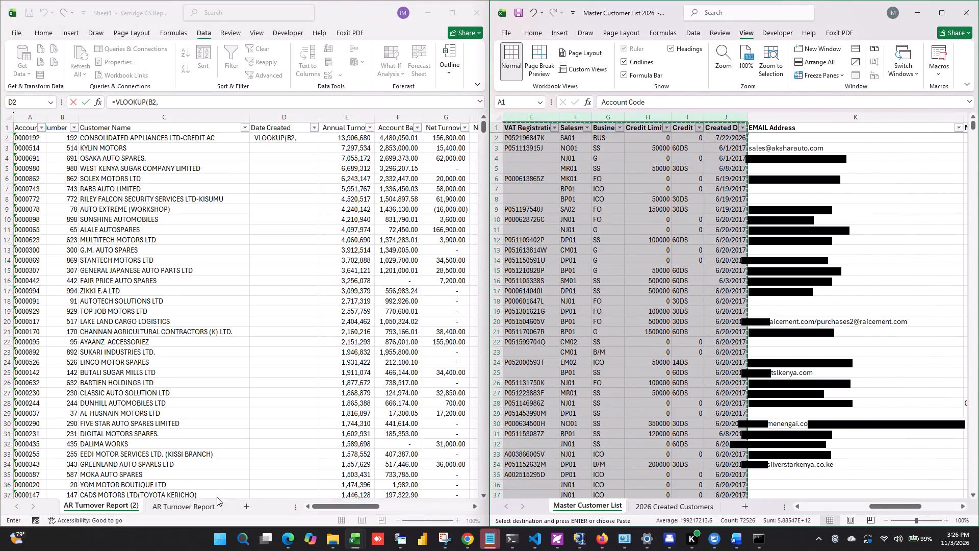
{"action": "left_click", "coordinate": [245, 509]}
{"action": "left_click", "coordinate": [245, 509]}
Cancel the unfinished VLOOKUP, maximise the turnover workbook and clear the leftover text from D2 under Date Created.
{"action": "key", "text": "Escape"}
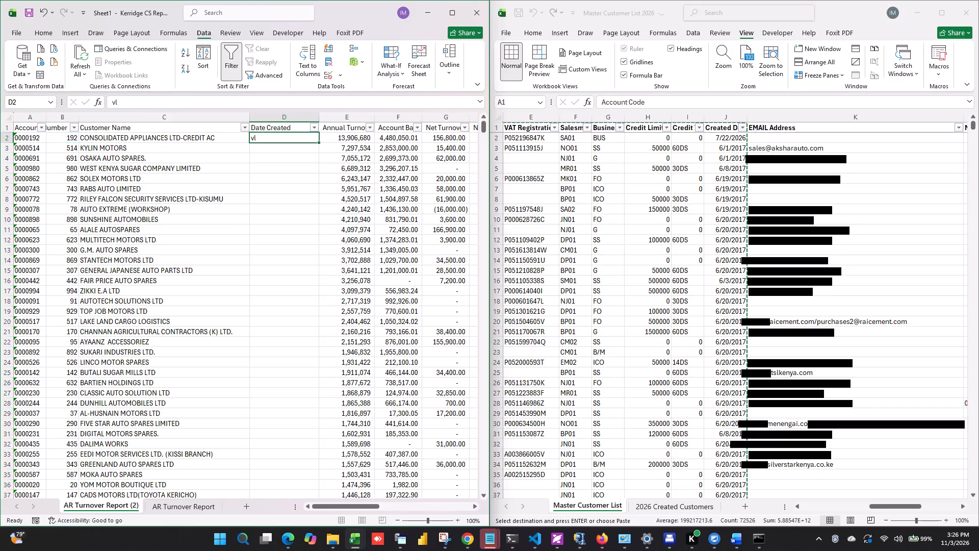
{"action": "key", "text": "Escape"}
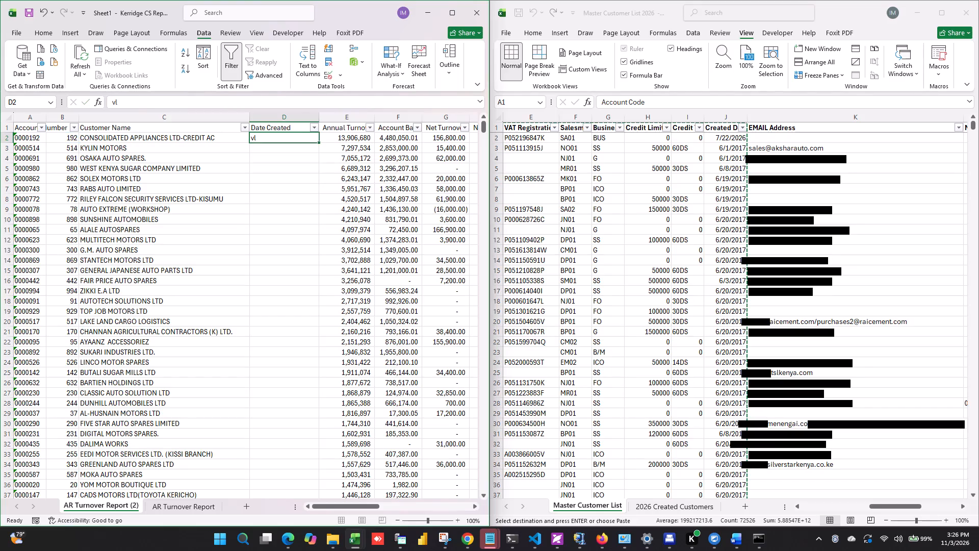
{"action": "left_click", "coordinate": [271, 139]}
{"action": "left_click", "coordinate": [453, 11]}
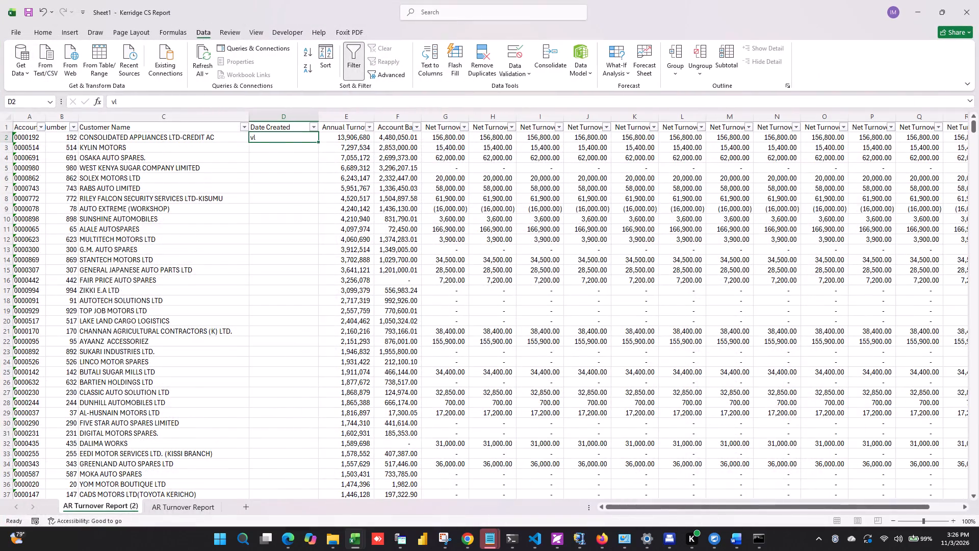
{"action": "left_click", "coordinate": [280, 139]}
{"action": "left_click_drag", "start_coordinate": [268, 175], "coordinate": [269, 189]}
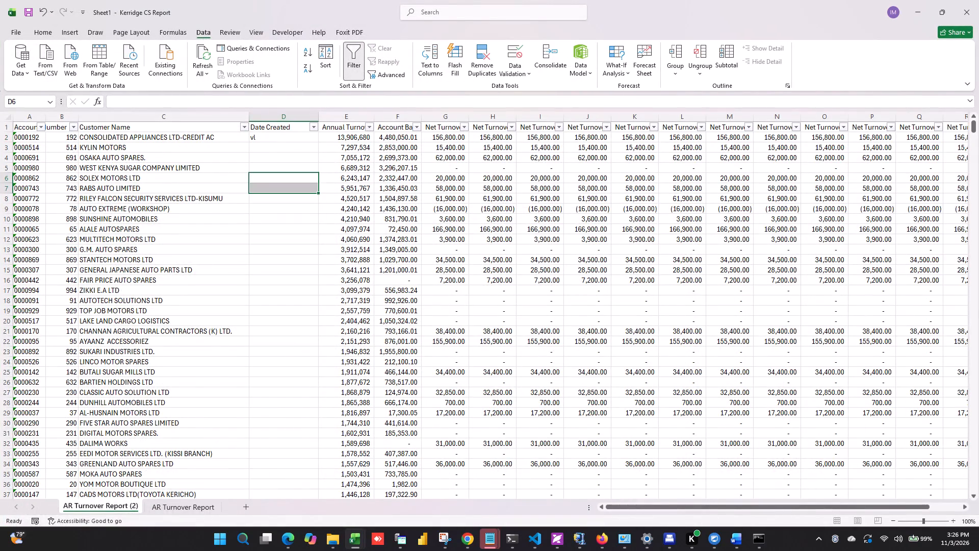
{"action": "left_click", "coordinate": [280, 138]}
{"action": "key", "text": "Delete"}
{"action": "left_click", "coordinate": [265, 258]}
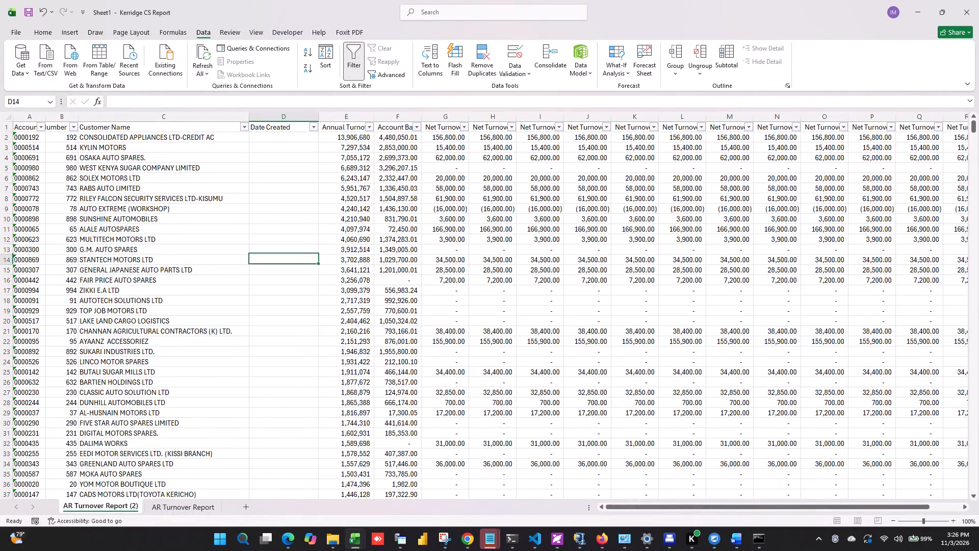
Save the turnover workbook in the Desktop's New folder as "Customer YTD 2026 Turn Over 03.10.2026".
{"action": "left_click", "coordinate": [23, 31]}
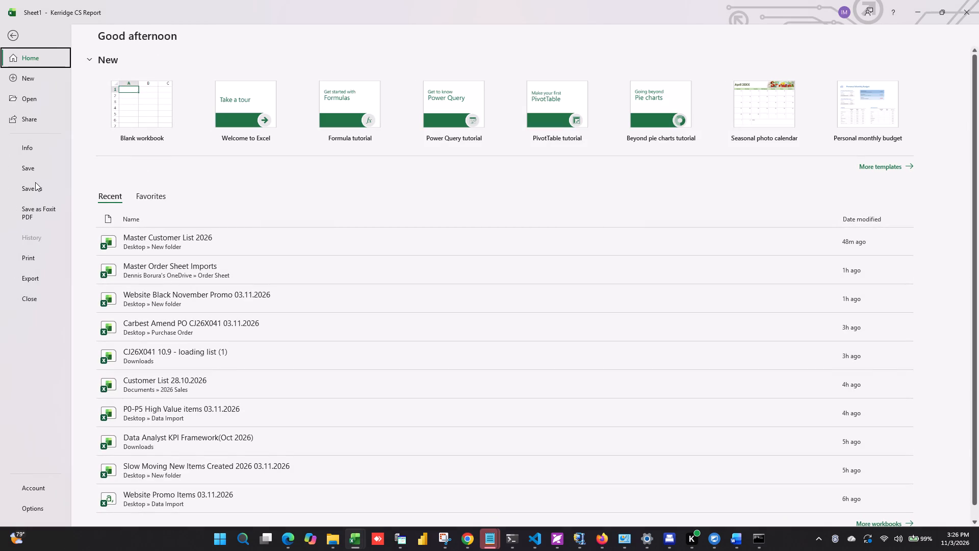
{"action": "left_click", "coordinate": [31, 164]}
{"action": "left_click", "coordinate": [139, 62]}
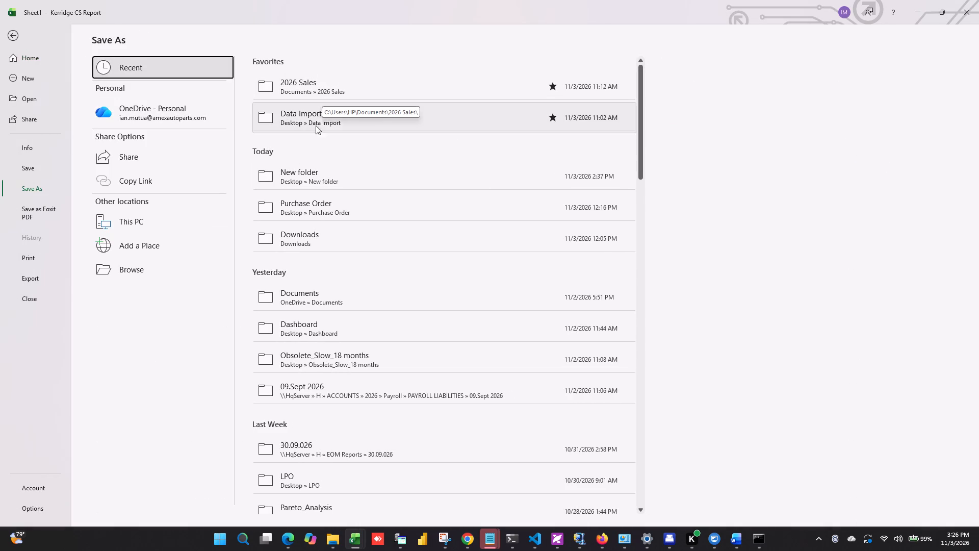
{"action": "left_click", "coordinate": [308, 173]}
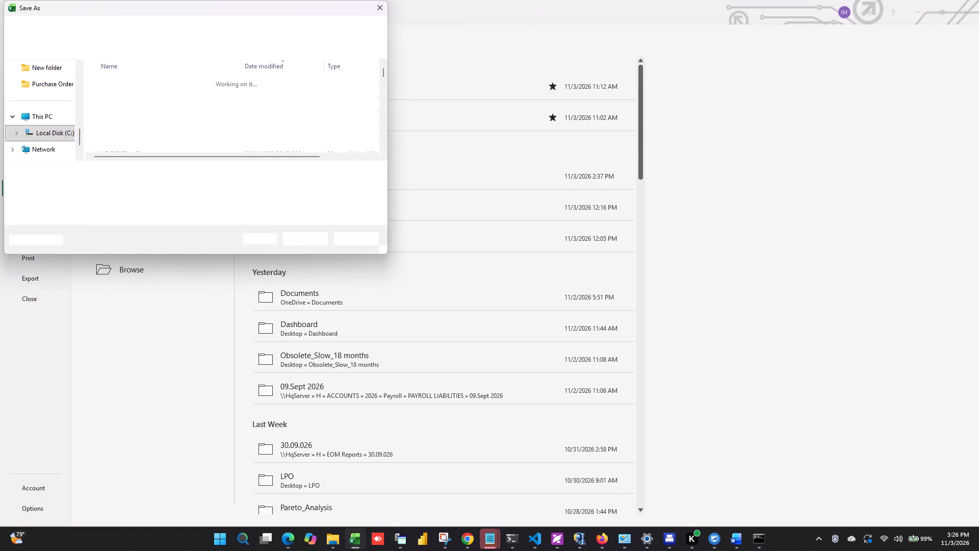
{"action": "key", "text": "BackSpace"}
{"action": "type", "text": "Customer"}
{"action": "key", "text": "space"}
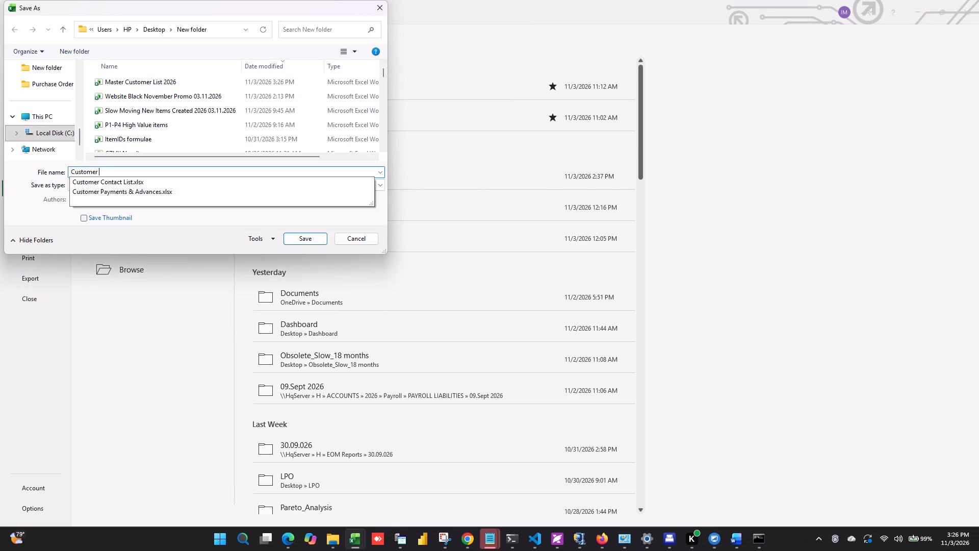
{"action": "type", "text": "YTD"}
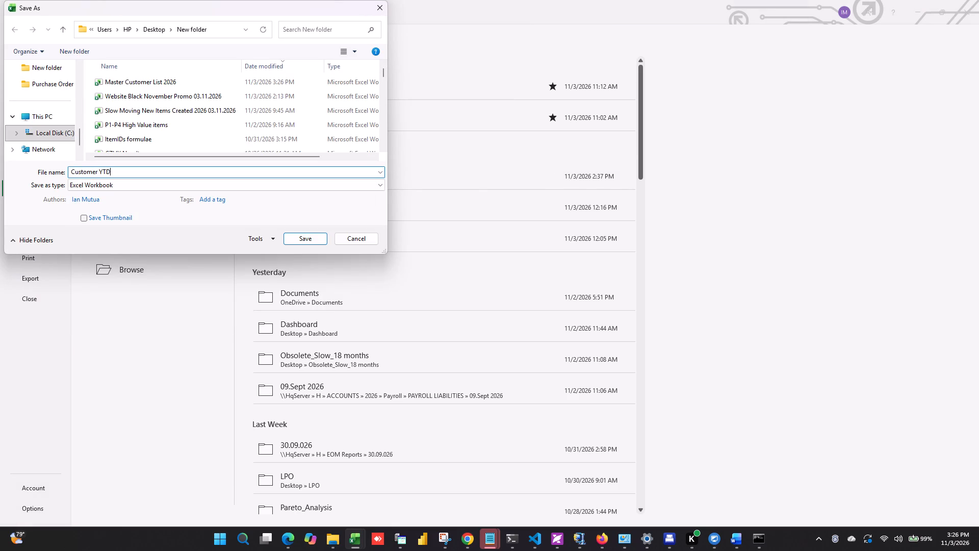
{"action": "key", "text": "space"}
{"action": "type", "text": "Turn"}
{"action": "key", "text": "space"}
{"action": "key", "text": "BackSpace"}
{"action": "key", "text": "BackSpace"}
{"action": "key", "text": "BackSpace"}
{"action": "key", "text": "BackSpace"}
{"action": "key", "text": "BackSpace"}
{"action": "type", "text": "2026"}
{"action": "key", "text": "Left"}
{"action": "key", "text": "Right"}
{"action": "key", "text": "Right"}
{"action": "key", "text": "Left"}
{"action": "key", "text": "Left"}
{"action": "key", "text": "Right"}
{"action": "key", "text": "Right"}
{"action": "key", "text": "Right"}
{"action": "key", "text": "space"}
{"action": "type", "text": "P"}
{"action": "key", "text": "BackSpace"}
{"action": "type", "text": "Turna"}
{"action": "key", "text": "BackSpace"}
{"action": "key", "text": "space"}
{"action": "type", "text": "Over"}
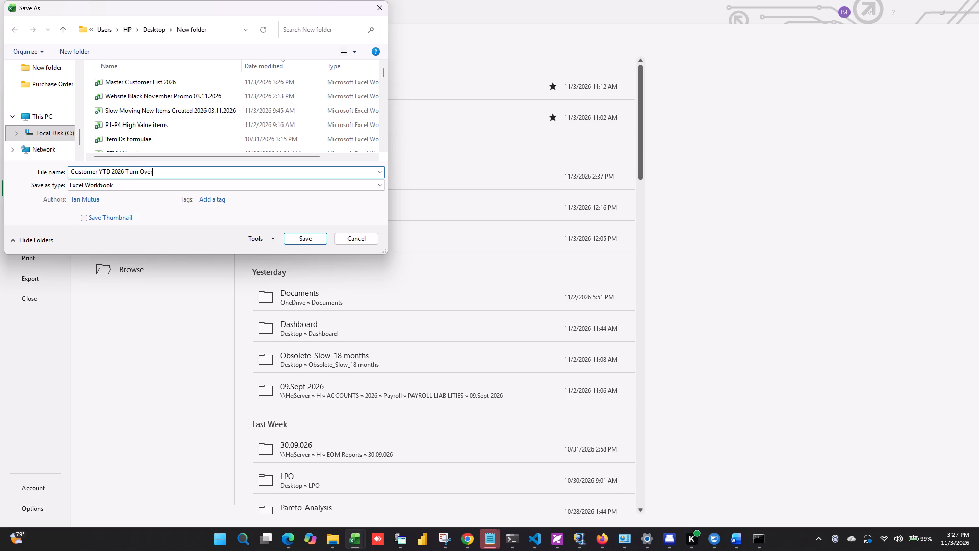
{"action": "key", "text": "space"}
{"action": "type", "text": "03.10.2026"}
{"action": "key", "text": "Return"}
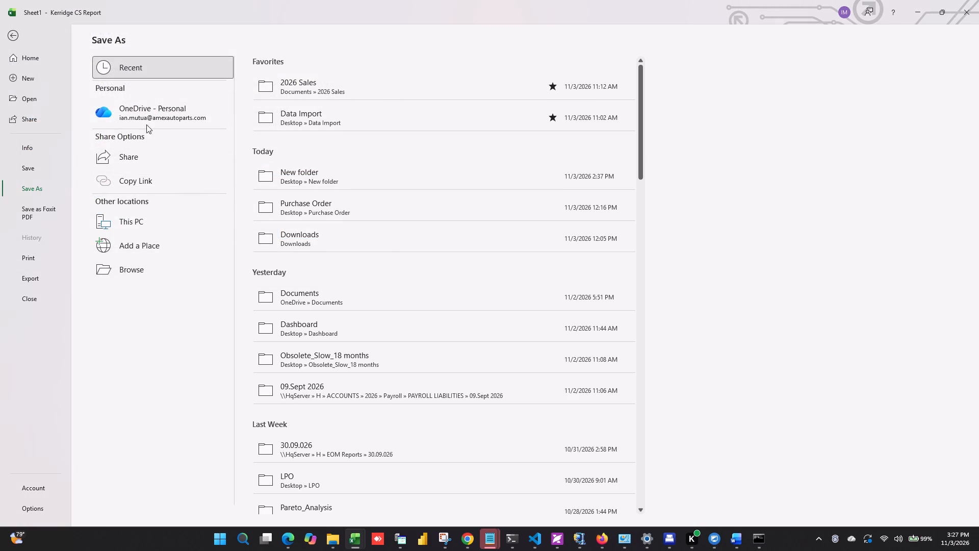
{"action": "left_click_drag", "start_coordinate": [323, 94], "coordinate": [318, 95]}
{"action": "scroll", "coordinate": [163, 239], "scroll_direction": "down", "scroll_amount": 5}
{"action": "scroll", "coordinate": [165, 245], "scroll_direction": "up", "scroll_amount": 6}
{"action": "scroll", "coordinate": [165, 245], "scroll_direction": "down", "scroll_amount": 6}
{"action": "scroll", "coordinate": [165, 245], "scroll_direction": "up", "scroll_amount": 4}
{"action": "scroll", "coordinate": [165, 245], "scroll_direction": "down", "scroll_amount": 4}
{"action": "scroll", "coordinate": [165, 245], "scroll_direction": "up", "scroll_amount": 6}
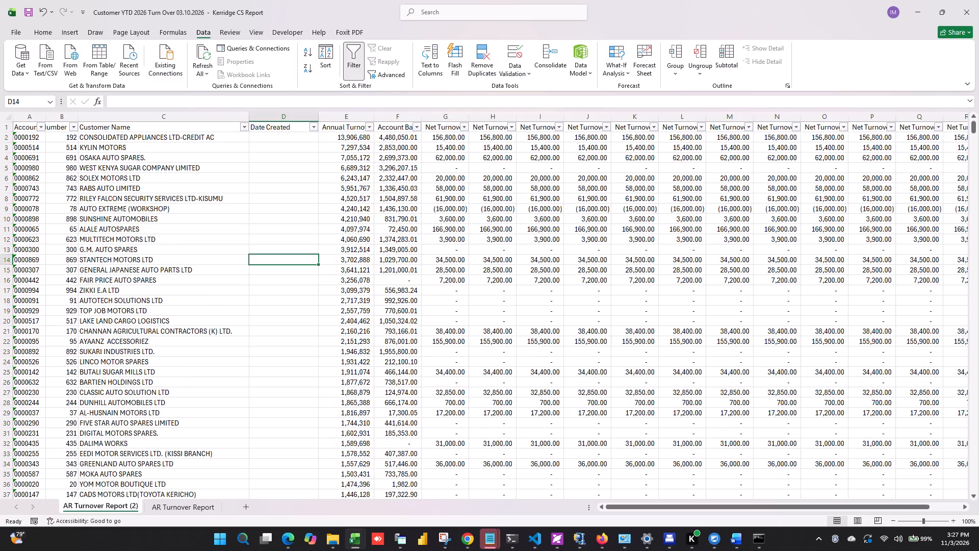
Start a VLOOKUP formula in D2 under Date Created, using B2 as the lookup value.
{"action": "left_click", "coordinate": [286, 135]}
{"action": "type", "text": "=vl"}
{"action": "key", "text": "Tab"}
{"action": "left_click", "coordinate": [67, 134]}
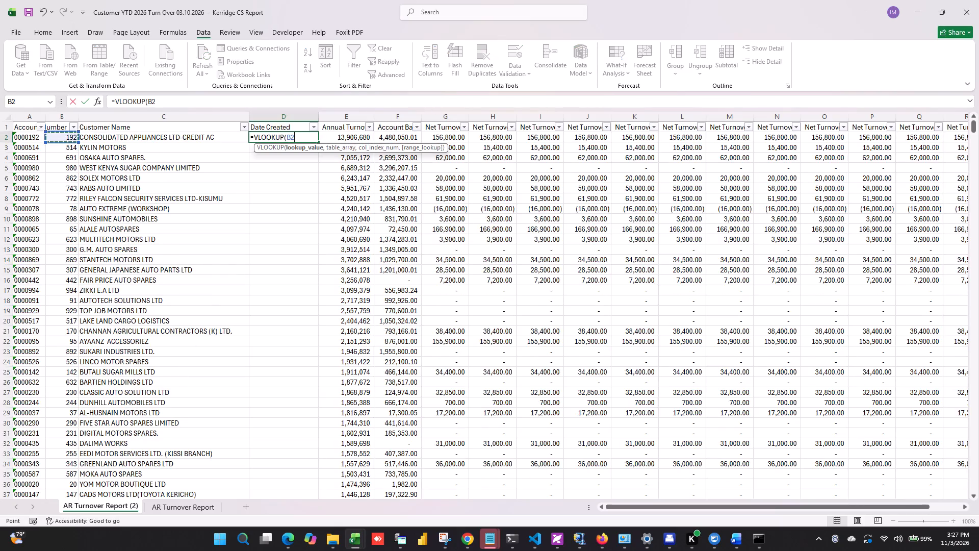
{"action": "key", "text": "comma"}
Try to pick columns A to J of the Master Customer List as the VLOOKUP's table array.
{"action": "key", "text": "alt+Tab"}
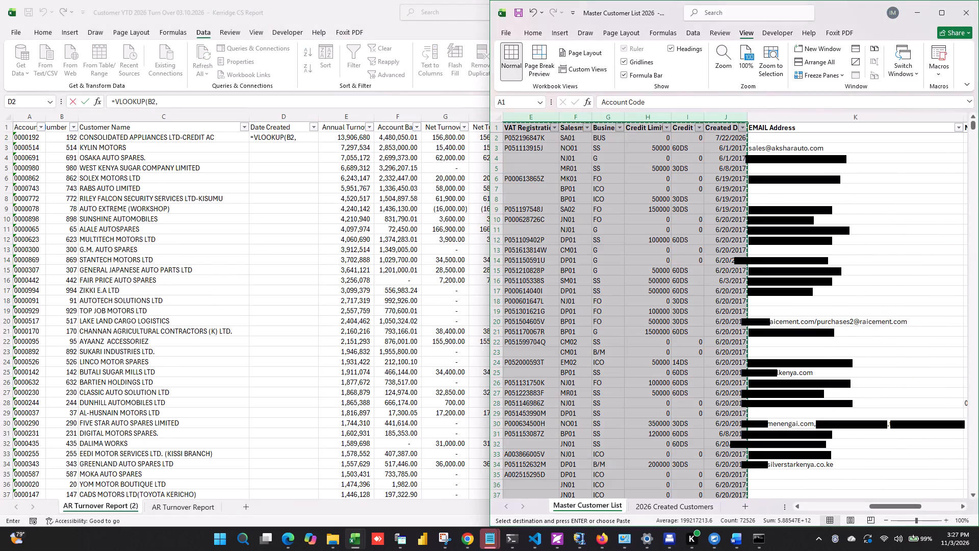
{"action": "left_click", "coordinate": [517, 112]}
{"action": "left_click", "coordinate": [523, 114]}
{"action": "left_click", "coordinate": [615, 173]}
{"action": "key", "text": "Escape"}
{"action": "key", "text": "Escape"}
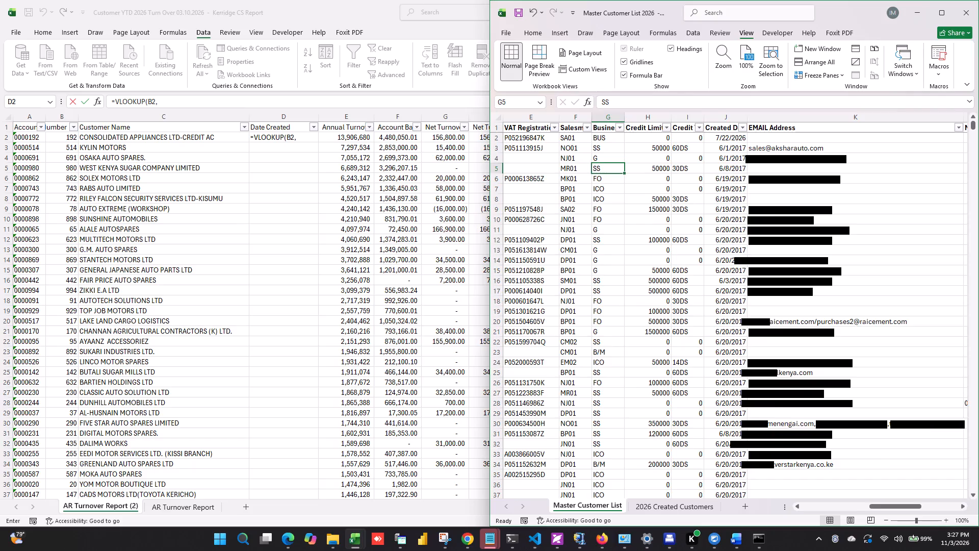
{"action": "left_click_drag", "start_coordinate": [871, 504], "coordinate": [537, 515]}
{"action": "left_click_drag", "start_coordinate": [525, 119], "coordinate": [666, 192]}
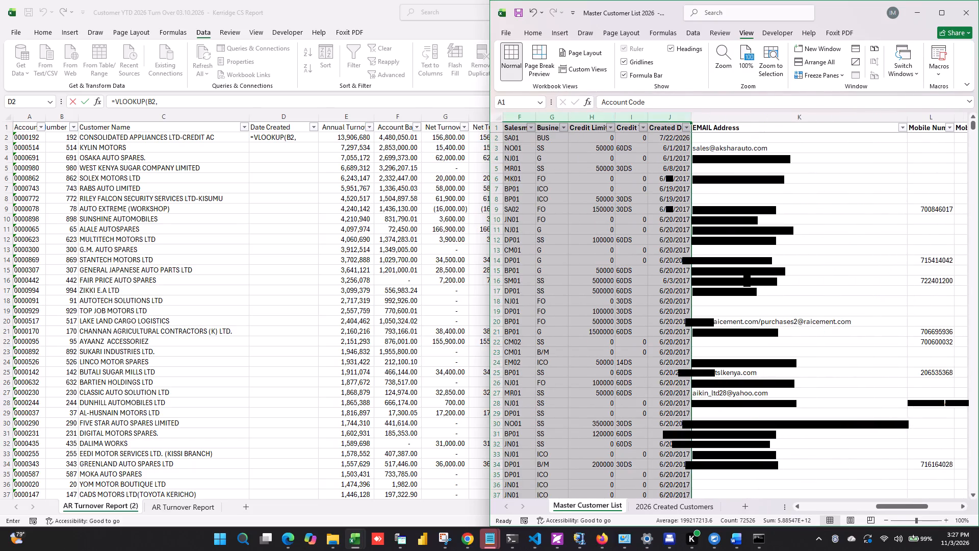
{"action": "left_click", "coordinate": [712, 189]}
Format the Created Date column of the Master Customer List as dates in the 14-Mar-12 style.
{"action": "left_click", "coordinate": [676, 121]}
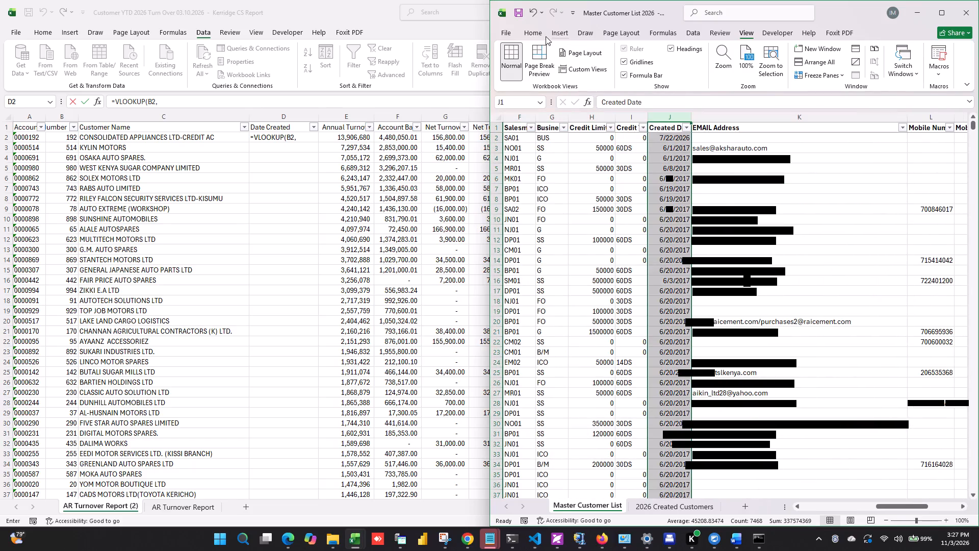
{"action": "left_click", "coordinate": [539, 32]}
{"action": "left_click", "coordinate": [701, 86]}
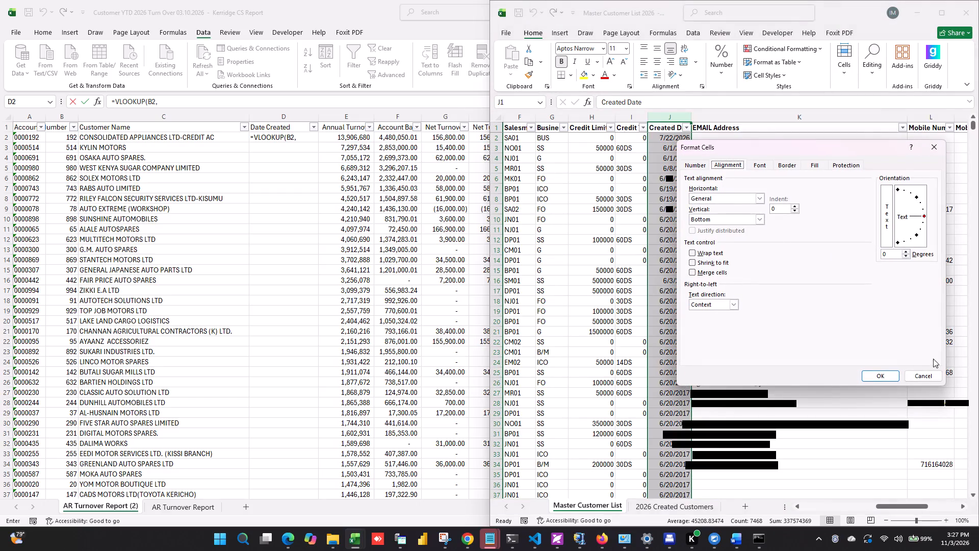
{"action": "left_click", "coordinate": [929, 369]}
{"action": "left_click", "coordinate": [930, 380]}
{"action": "left_click", "coordinate": [722, 80]}
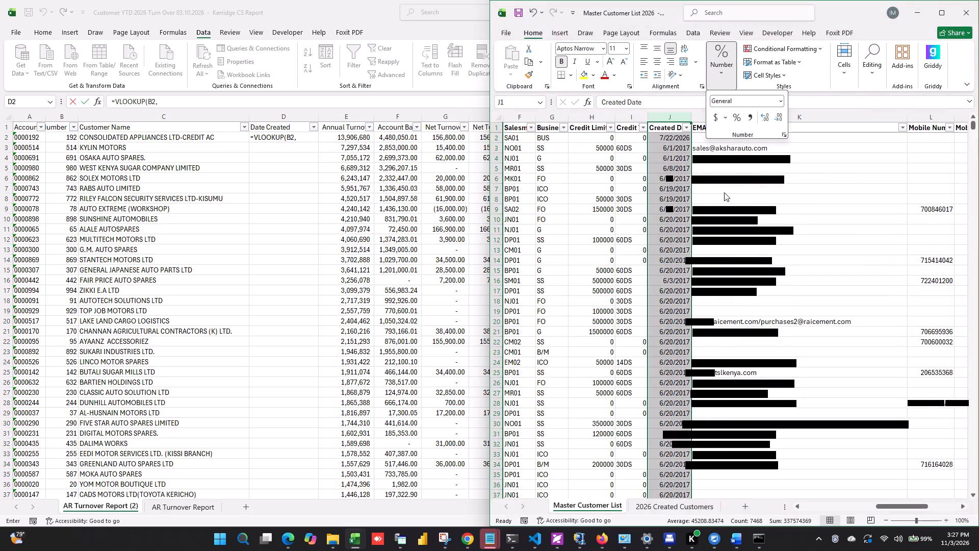
{"action": "left_click", "coordinate": [782, 136]}
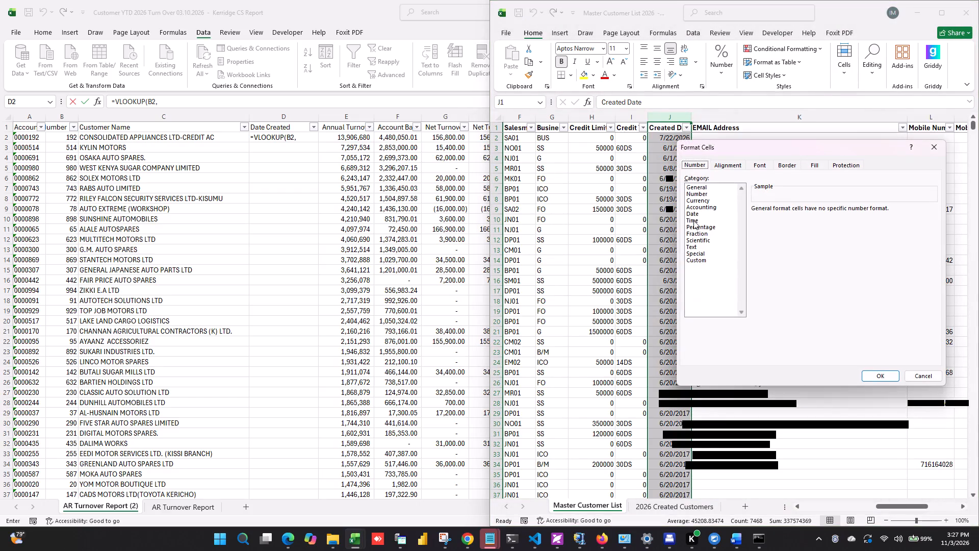
{"action": "left_click", "coordinate": [694, 212]}
{"action": "left_click", "coordinate": [842, 230]}
{"action": "scroll", "coordinate": [804, 243], "scroll_direction": "down", "scroll_amount": 1}
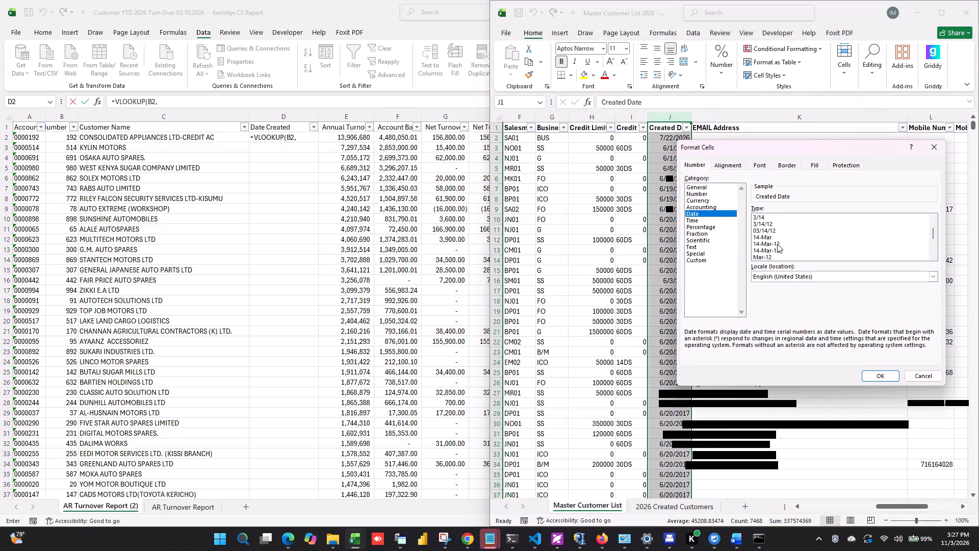
{"action": "left_click", "coordinate": [777, 244]}
{"action": "left_click", "coordinate": [894, 370]}
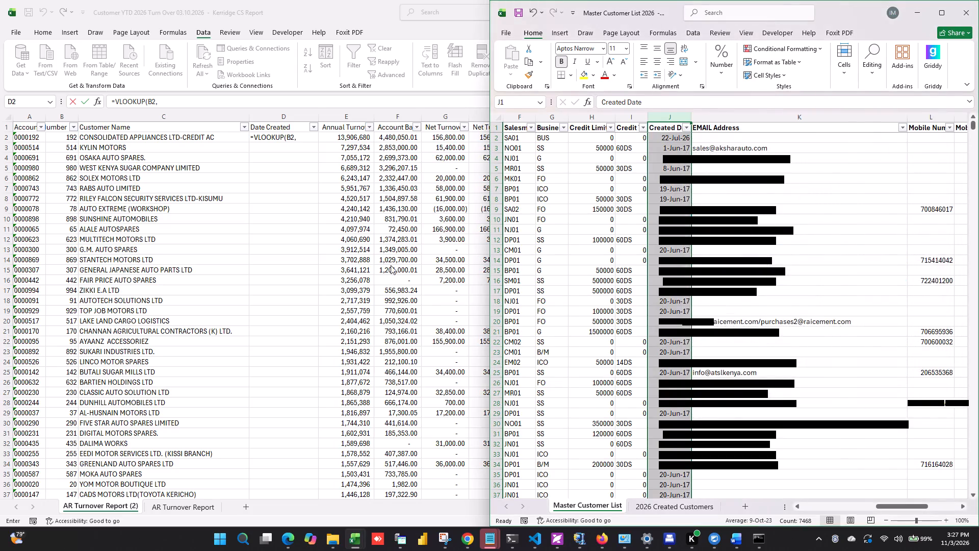
Return to the turnover workbook and cancel the unfinished VLOOKUP in D2.
{"action": "left_click", "coordinate": [391, 265]}
{"action": "key", "text": "grave"}
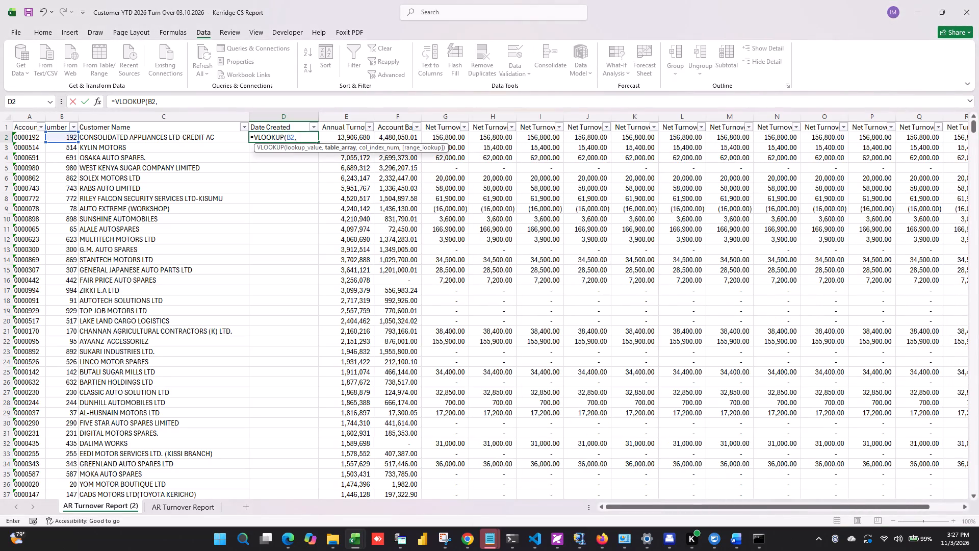
{"action": "key", "text": "grave"}
{"action": "left_click", "coordinate": [291, 168]}
{"action": "key", "text": "Escape"}
{"action": "key", "text": "Escape"}
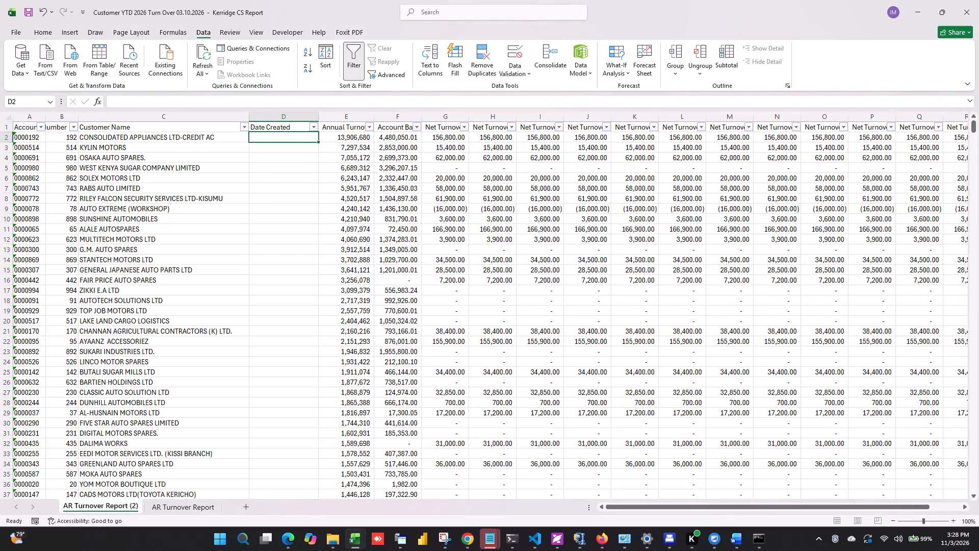
Add a new sheet to the turnover workbook and paste columns A to J of the Master Customer List at A1.
{"action": "left_click", "coordinate": [242, 510]}
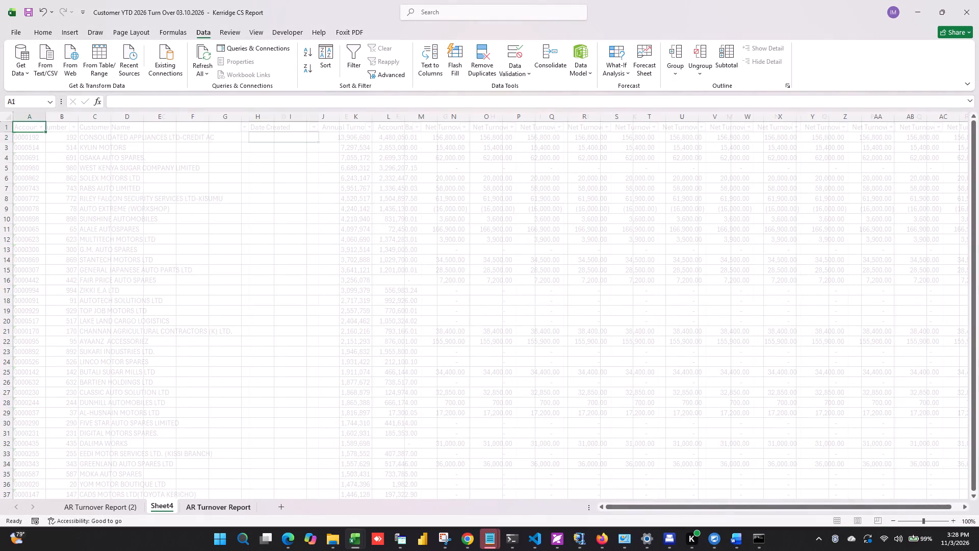
{"action": "key", "text": "alt+Tab"}
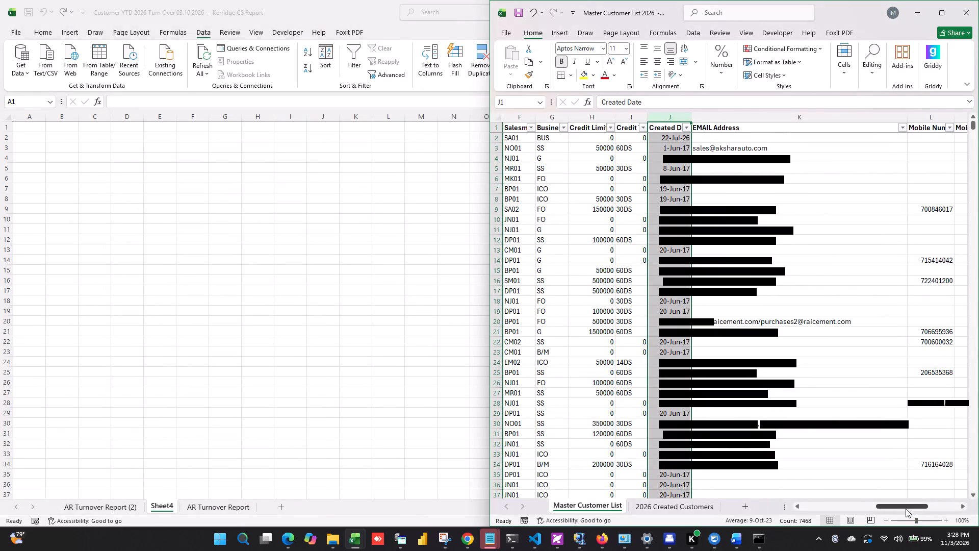
{"action": "left_click_drag", "start_coordinate": [904, 507], "coordinate": [657, 529]}
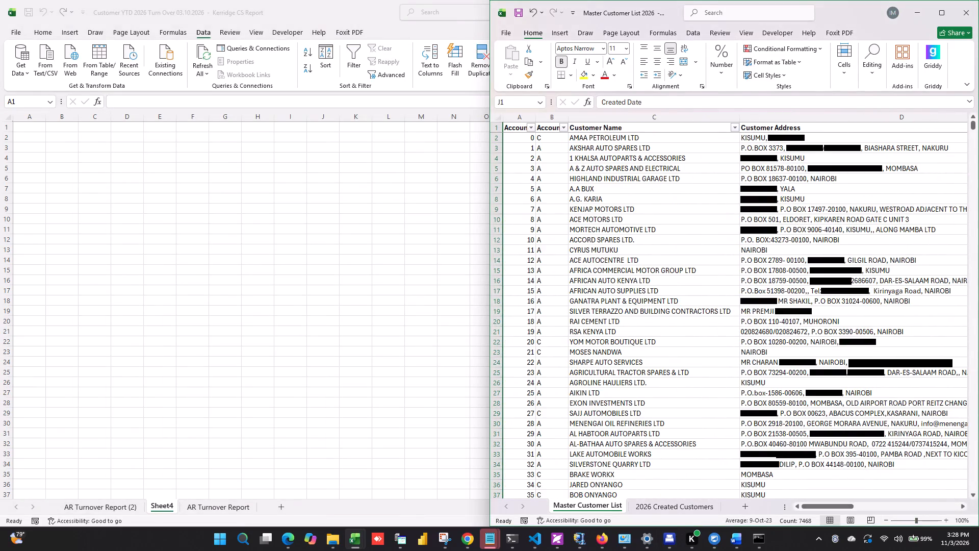
{"action": "left_click_drag", "start_coordinate": [518, 118], "coordinate": [660, 191]}
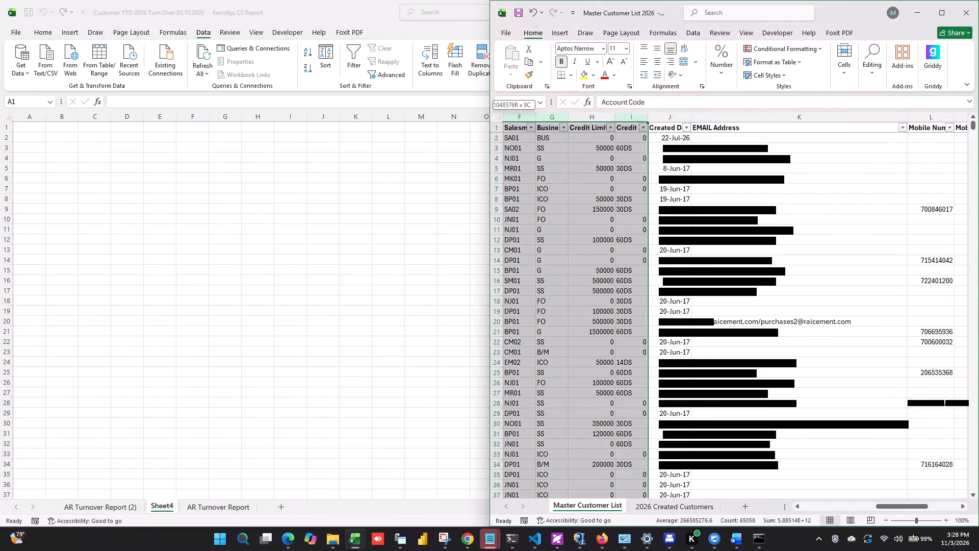
{"action": "left_click_drag", "start_coordinate": [660, 191], "coordinate": [667, 191]}
{"action": "key", "text": "ctrl+c"}
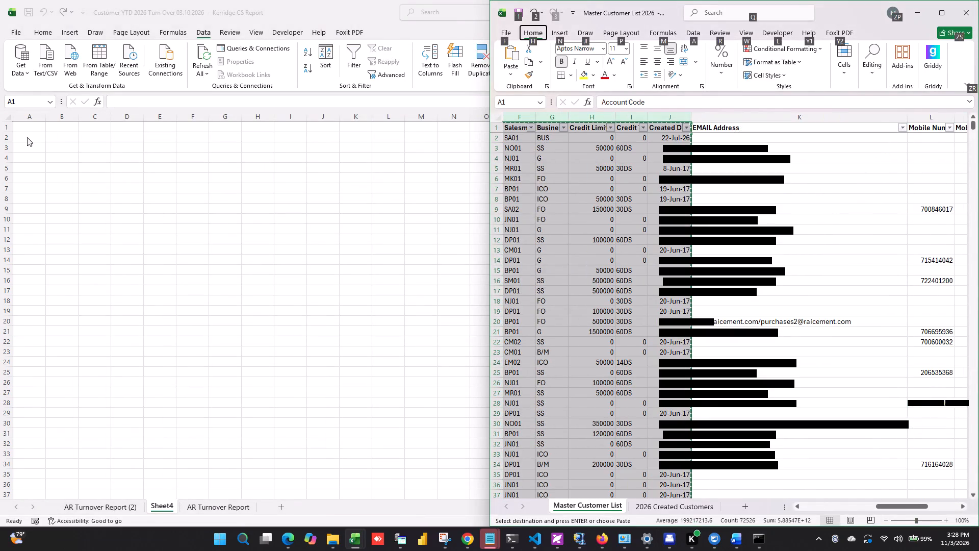
{"action": "left_click_drag", "start_coordinate": [52, 127], "coordinate": [46, 129]}
{"action": "left_click", "coordinate": [29, 130]}
{"action": "right_click", "coordinate": [29, 130]}
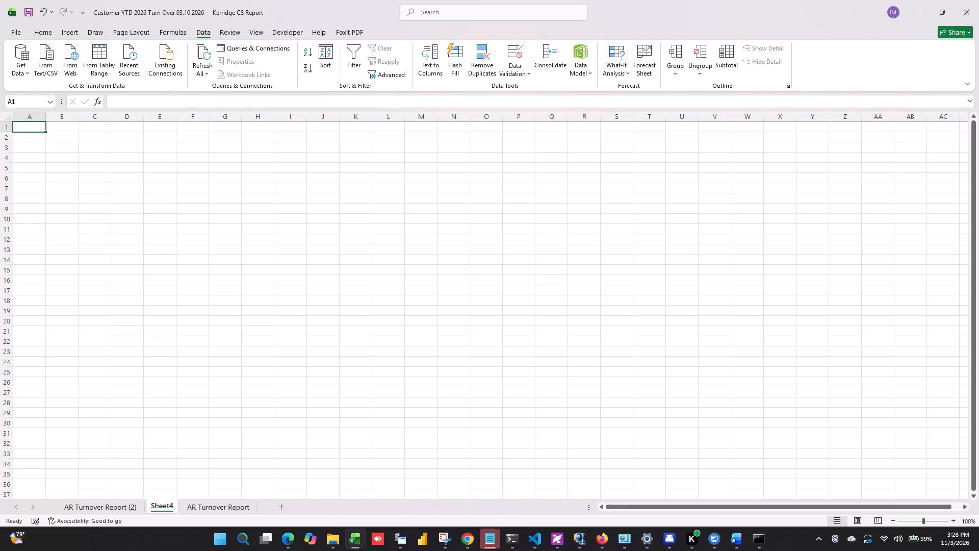
{"action": "right_click", "coordinate": [32, 128]}
{"action": "left_click", "coordinate": [87, 196]}
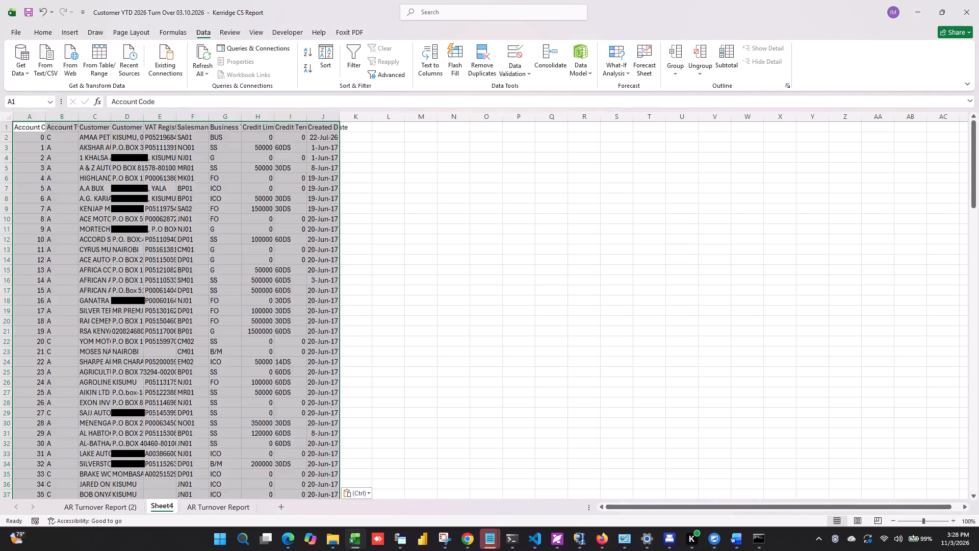
{"action": "left_click", "coordinate": [162, 286]}
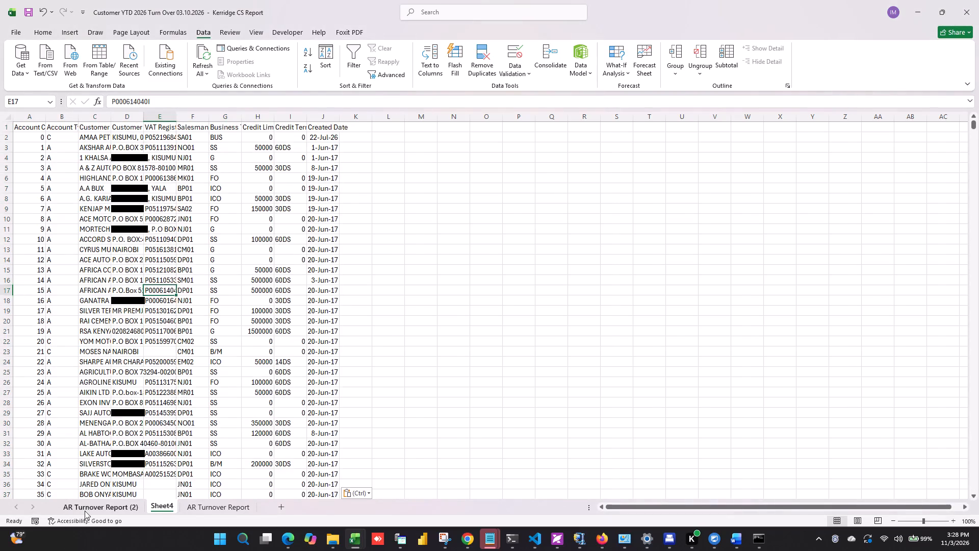
On AR Turnover Report (2), enter =VLOOKUP(B2,Sheet4!A:J,10,0) in D2 under Date Created.
{"action": "left_click", "coordinate": [87, 510]}
{"action": "type", "text": "=vl"}
{"action": "key", "text": "Tab"}
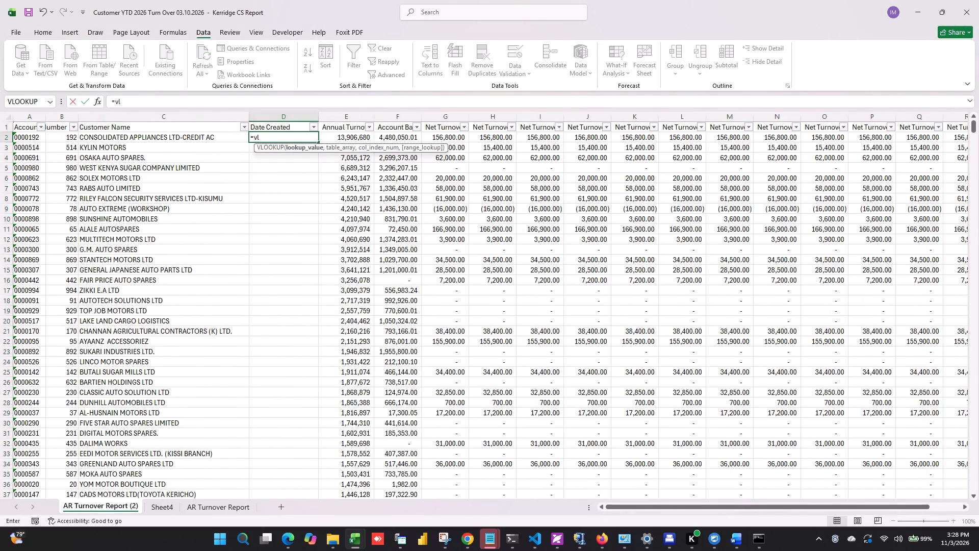
{"action": "left_click", "coordinate": [24, 136]}
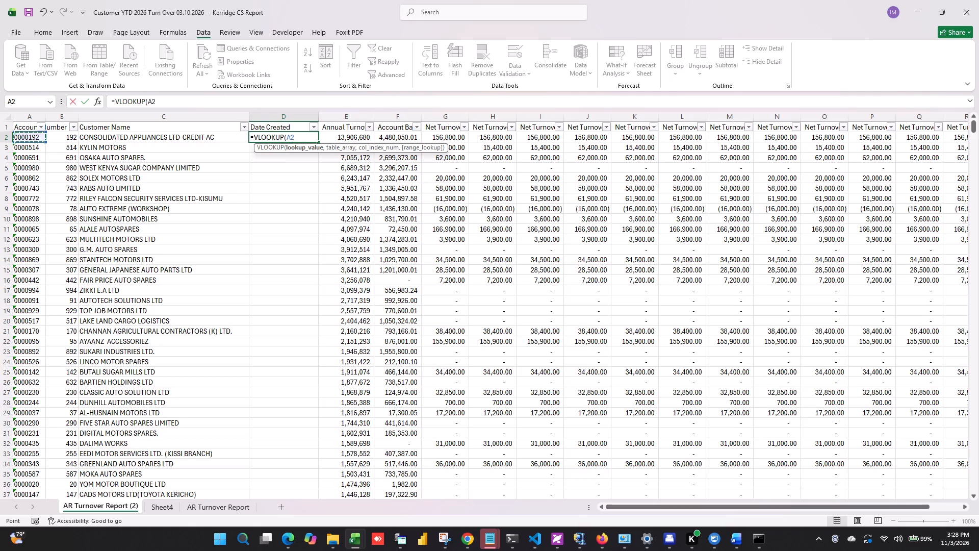
{"action": "left_click", "coordinate": [62, 136]}
{"action": "key", "text": "comma"}
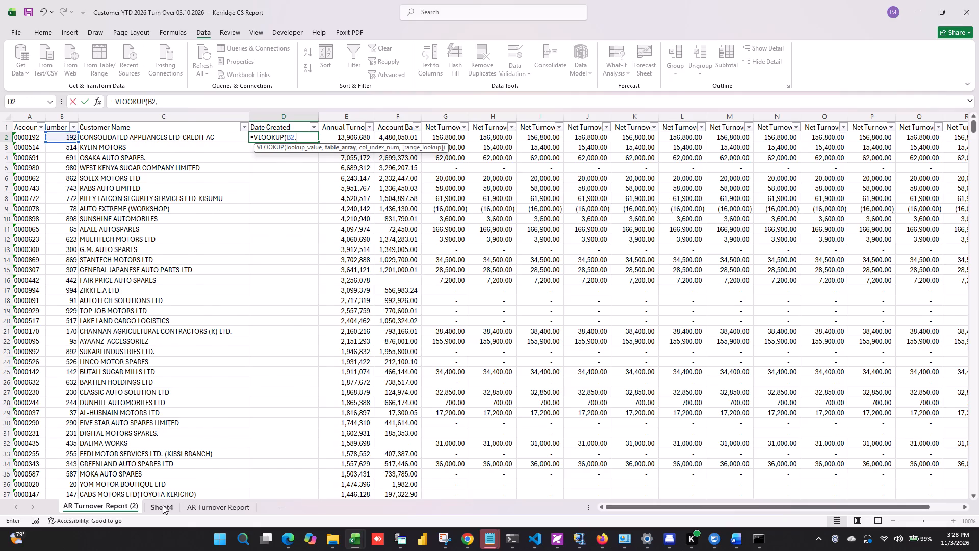
{"action": "left_click", "coordinate": [163, 505]}
{"action": "left_click_drag", "start_coordinate": [31, 120], "coordinate": [301, 144]}
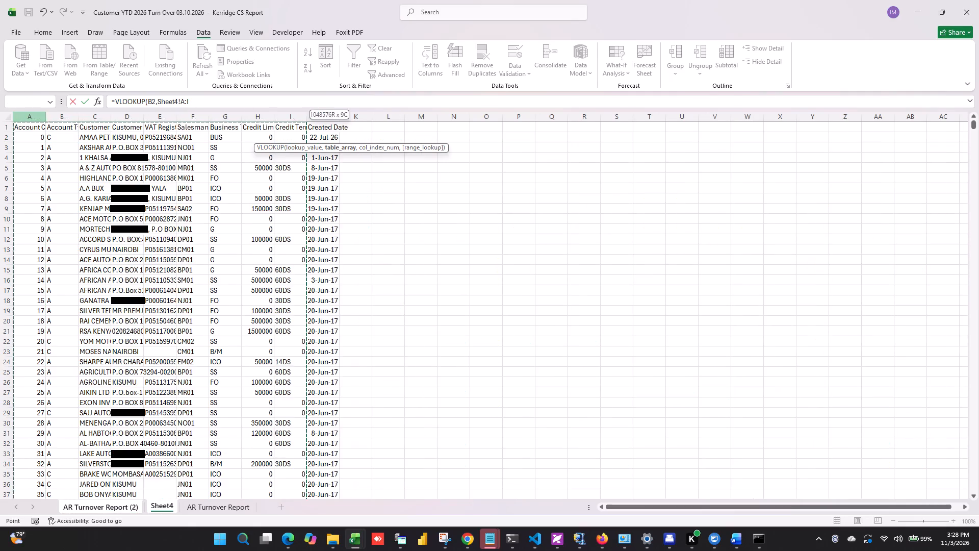
{"action": "left_click_drag", "start_coordinate": [301, 144], "coordinate": [324, 144]}
{"action": "type", "text": ",10,0"}
{"action": "key", "text": "Return"}
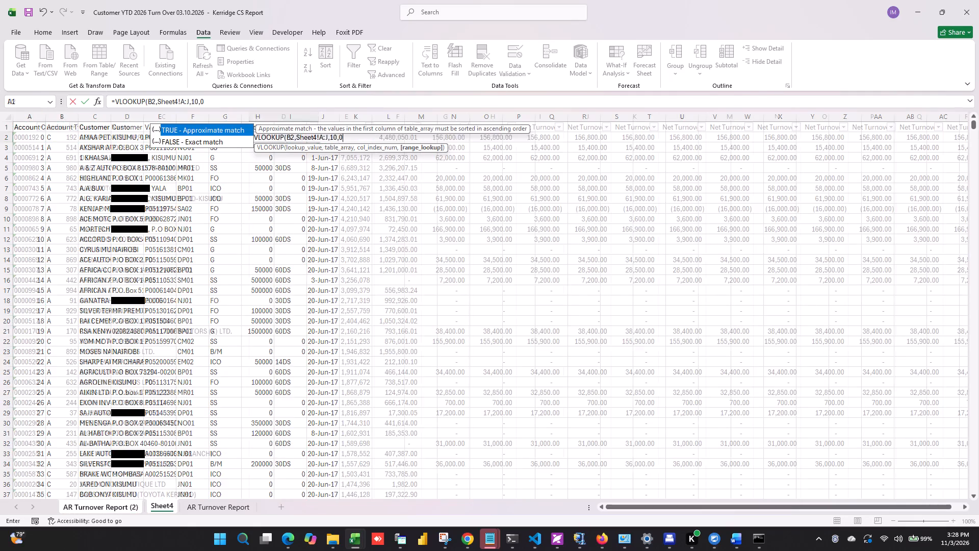
Fill the D2 lookup formula down the Date Created column for all customers.
{"action": "left_click", "coordinate": [295, 139]}
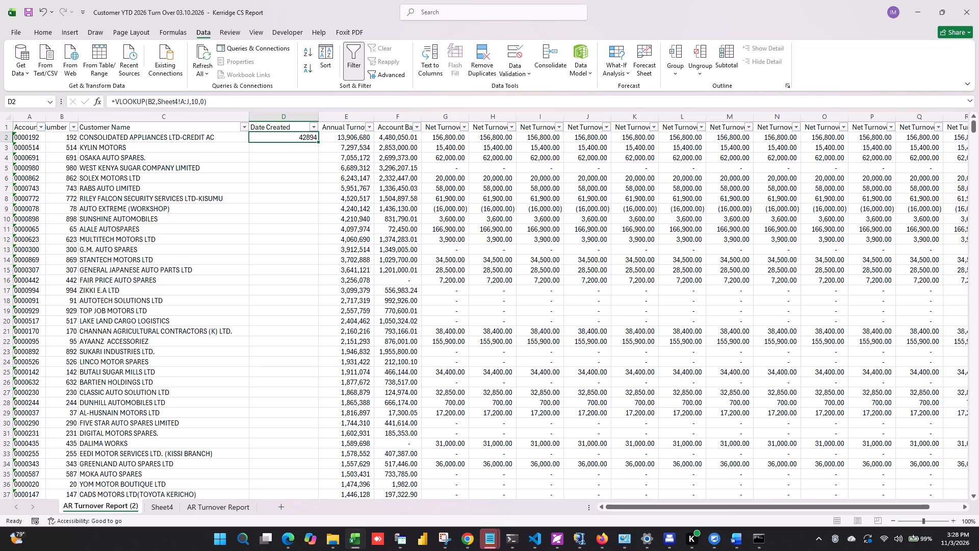
{"action": "double_click", "coordinate": [318, 140]}
Format the Date Created column D as dates in the 14-Mar-12 style.
{"action": "left_click", "coordinate": [305, 112]}
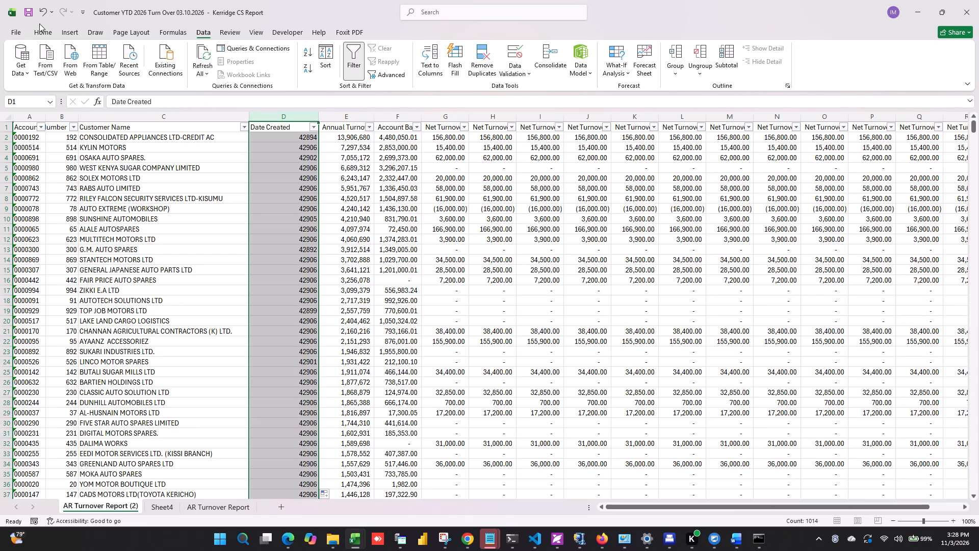
{"action": "left_click", "coordinate": [40, 27]}
{"action": "left_click", "coordinate": [446, 88]}
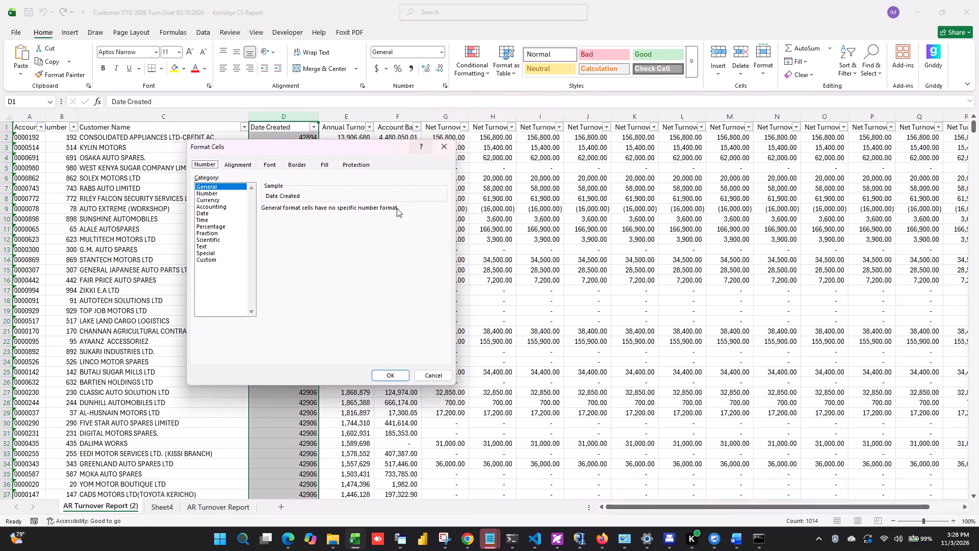
{"action": "left_click", "coordinate": [364, 259]}
{"action": "left_click", "coordinate": [200, 212]}
{"action": "left_click", "coordinate": [287, 248]}
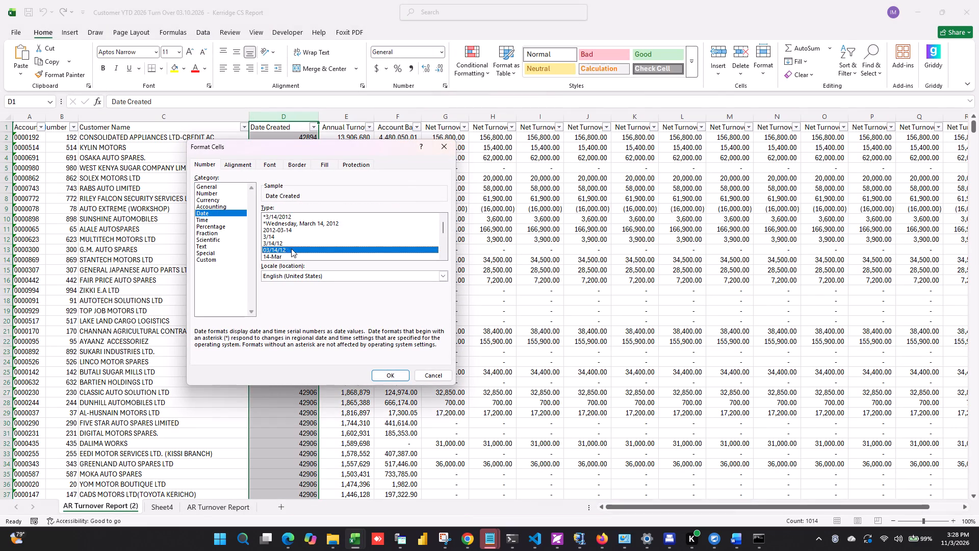
{"action": "scroll", "coordinate": [291, 248], "scroll_direction": "down", "scroll_amount": 1}
{"action": "left_click", "coordinate": [279, 243]}
{"action": "left_click", "coordinate": [393, 375]}
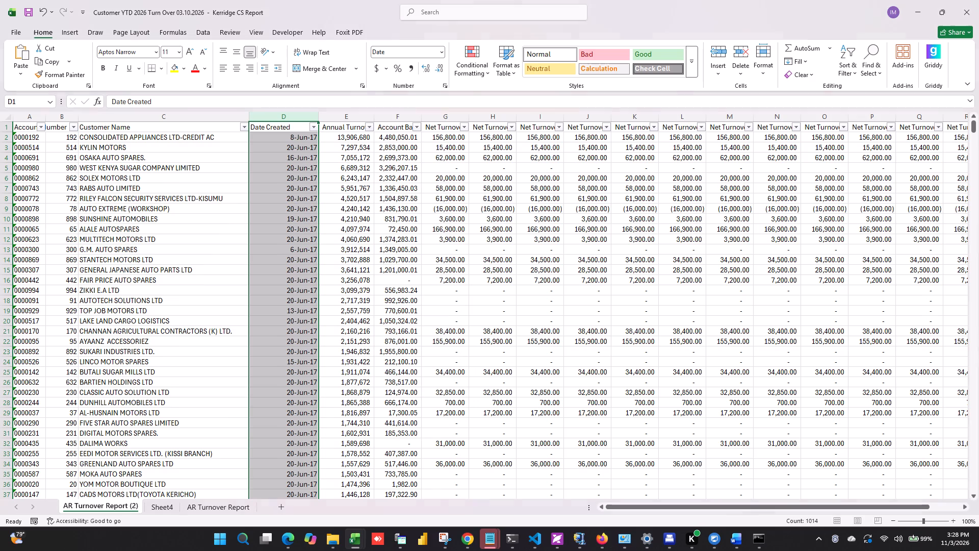
Look through the looked-up Date Created values down the customer rows.
{"action": "left_click", "coordinate": [289, 166]}
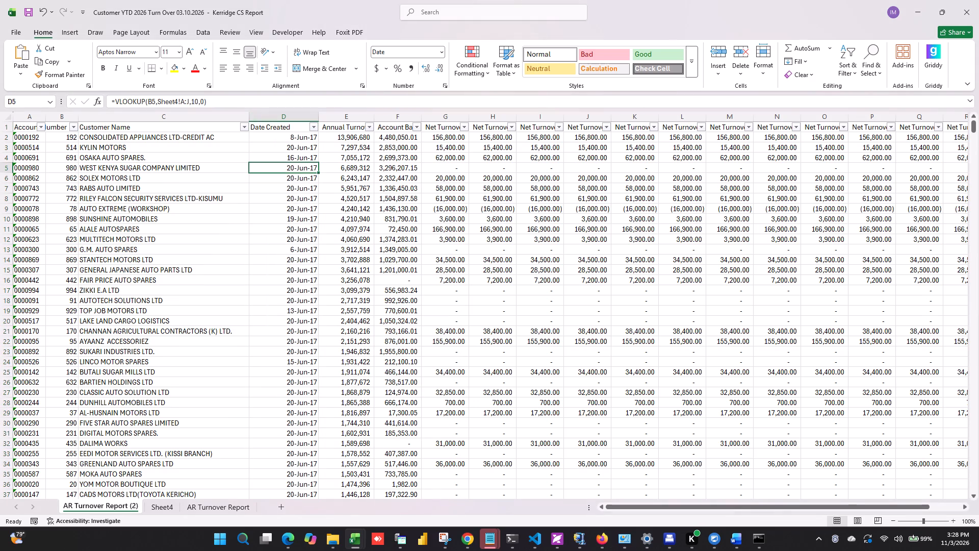
{"action": "scroll", "coordinate": [298, 306], "scroll_direction": "down", "scroll_amount": 5}
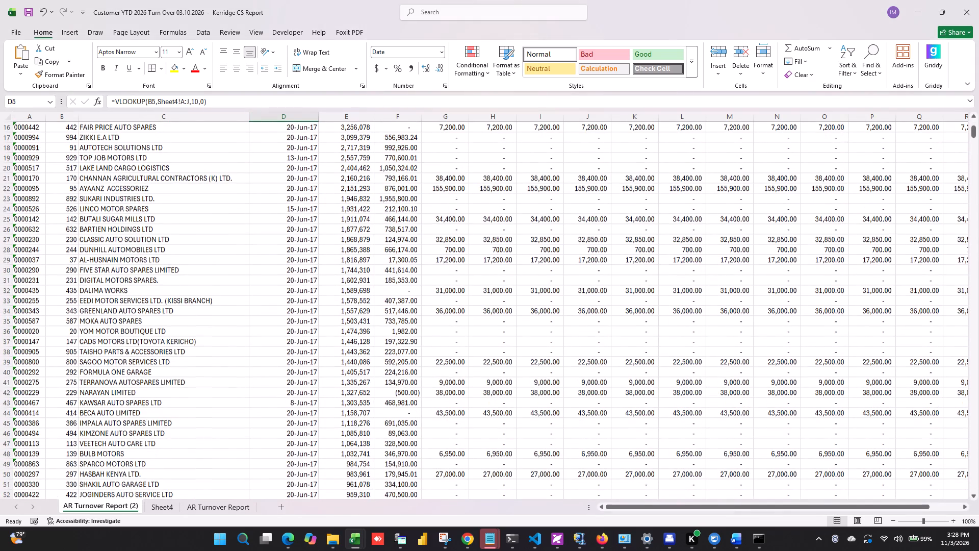
{"action": "scroll", "coordinate": [298, 306], "scroll_direction": "down", "scroll_amount": 16}
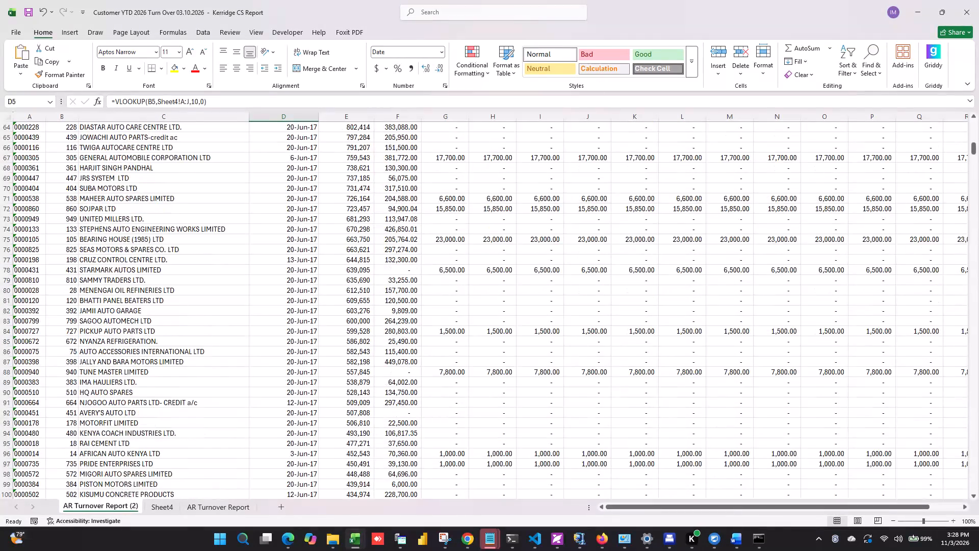
{"action": "scroll", "coordinate": [298, 306], "scroll_direction": "down", "scroll_amount": 16}
{"action": "scroll", "coordinate": [298, 306], "scroll_direction": "down", "scroll_amount": 14}
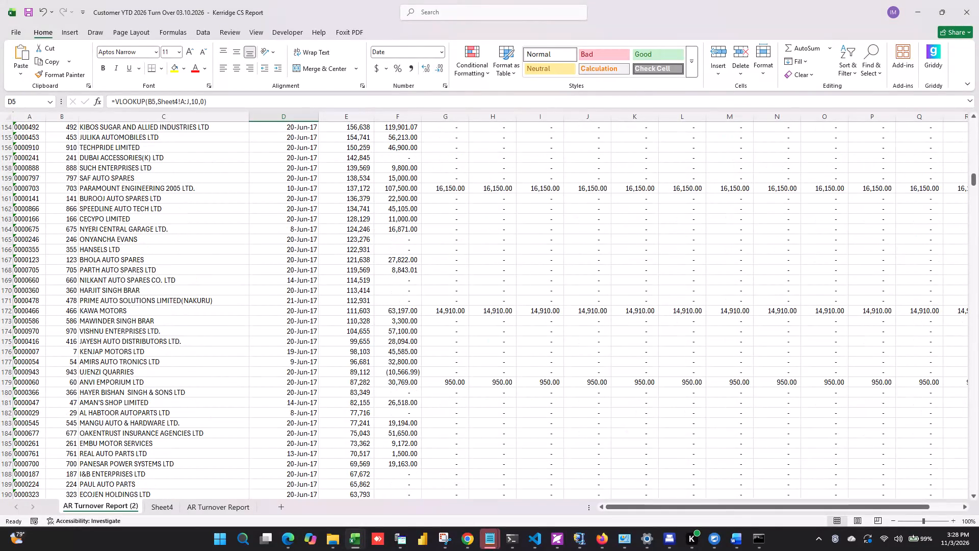
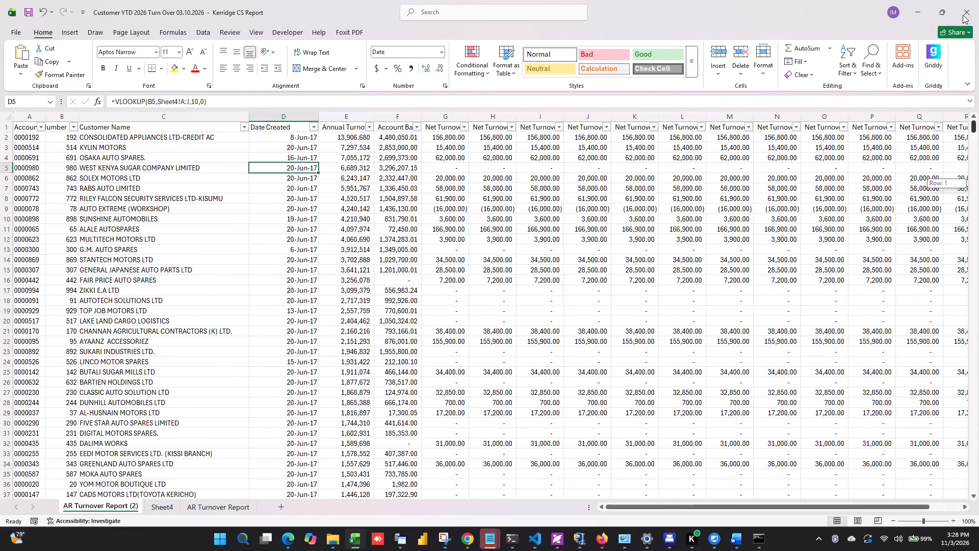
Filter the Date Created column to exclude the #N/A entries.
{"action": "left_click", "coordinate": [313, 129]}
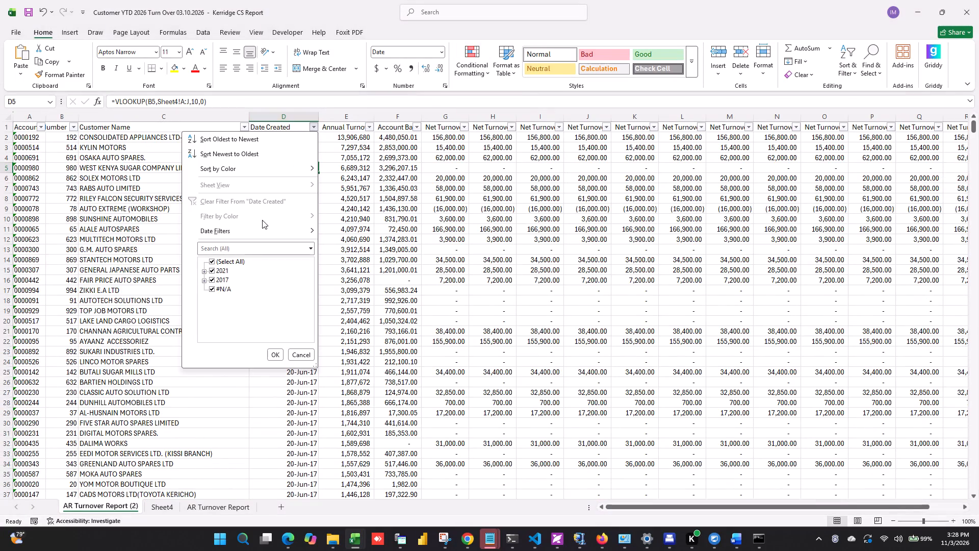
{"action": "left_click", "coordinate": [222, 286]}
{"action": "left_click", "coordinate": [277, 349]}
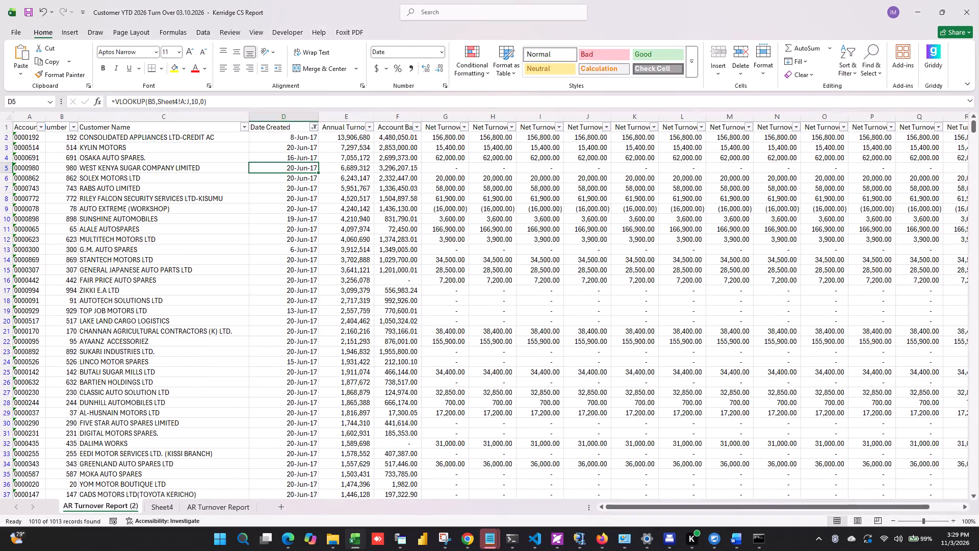
Look through the filtered customer rows, checking the Date Created and Annual Turnover columns.
{"action": "scroll", "coordinate": [195, 328], "scroll_direction": "down", "scroll_amount": 13}
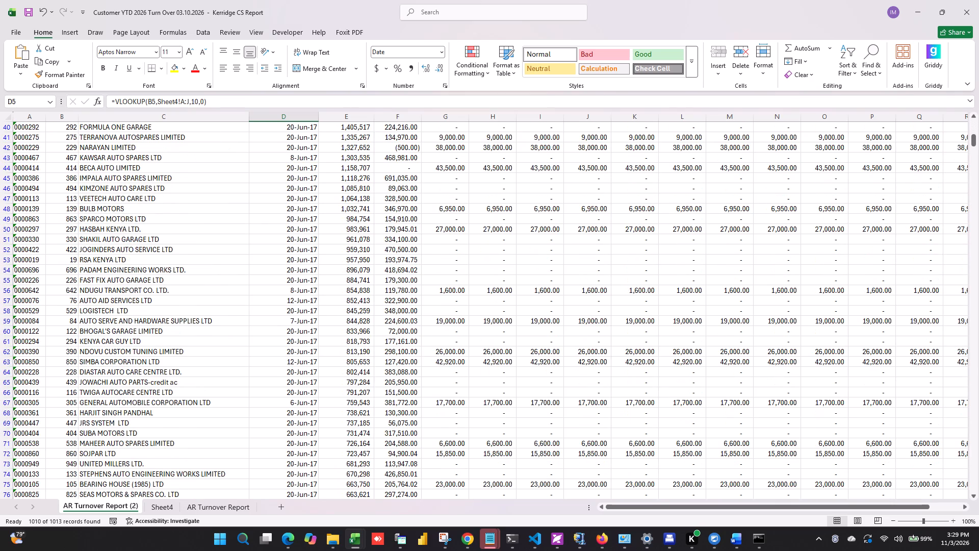
{"action": "scroll", "coordinate": [242, 343], "scroll_direction": "up", "scroll_amount": 5}
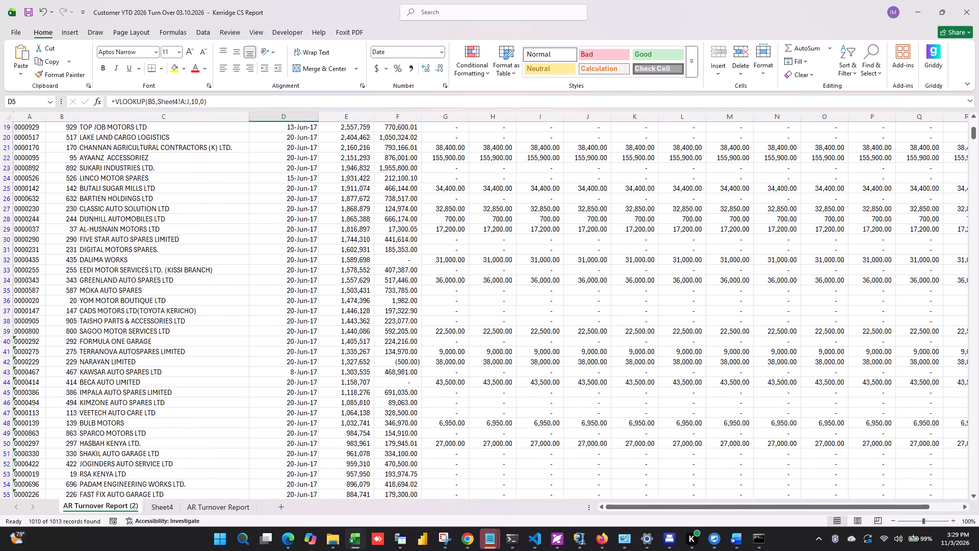
{"action": "scroll", "coordinate": [242, 343], "scroll_direction": "up", "scroll_amount": 18}
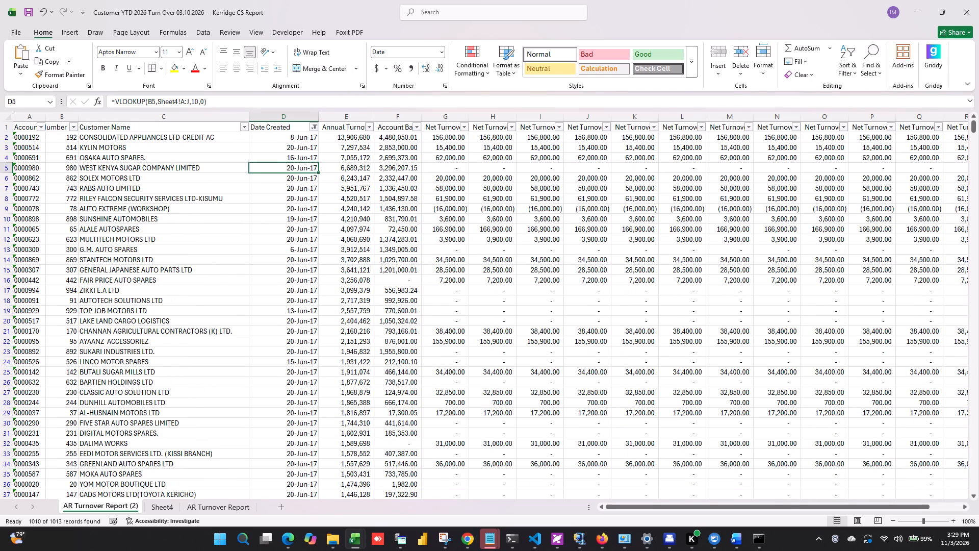
{"action": "left_click", "coordinate": [352, 116]}
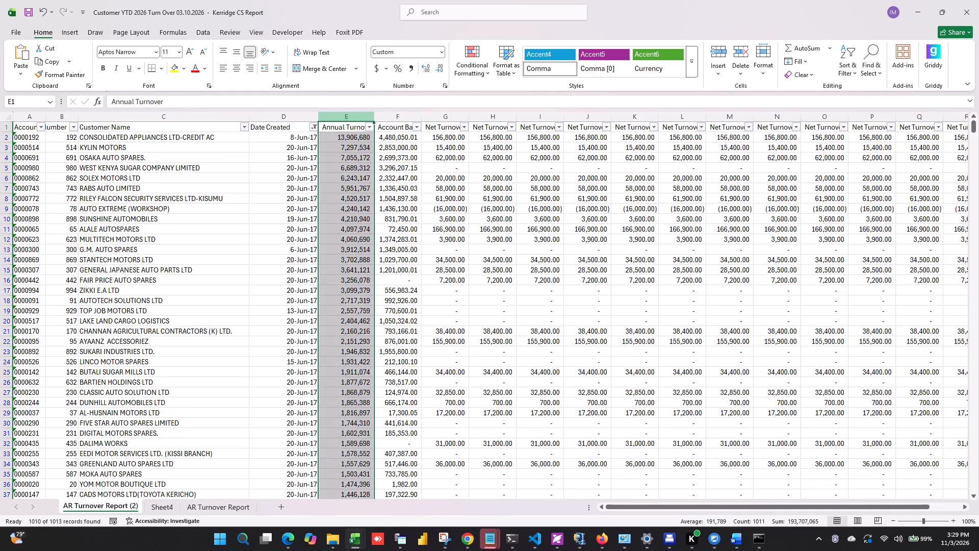
{"action": "scroll", "coordinate": [359, 323], "scroll_direction": "down", "scroll_amount": 6}
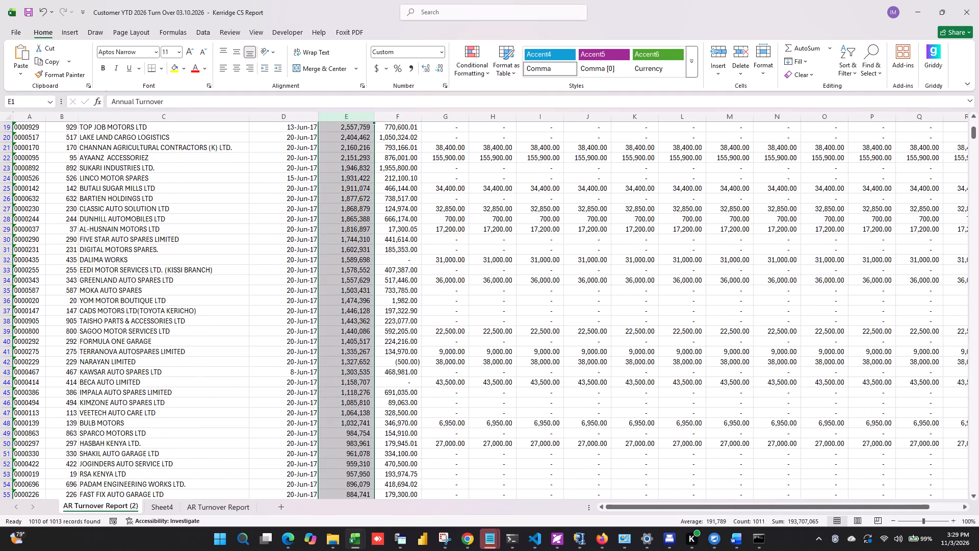
{"action": "scroll", "coordinate": [359, 323], "scroll_direction": "up", "scroll_amount": 15}
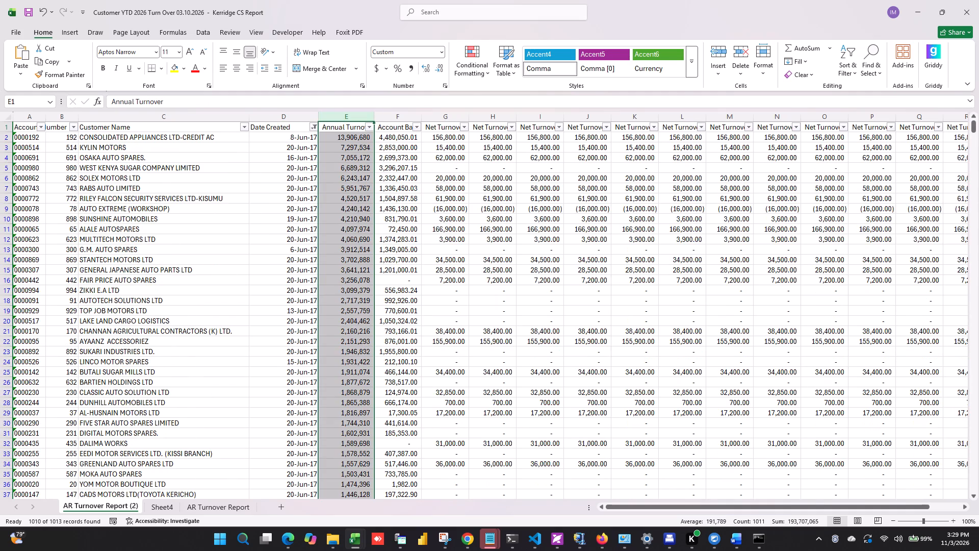
{"action": "left_click", "coordinate": [231, 211]}
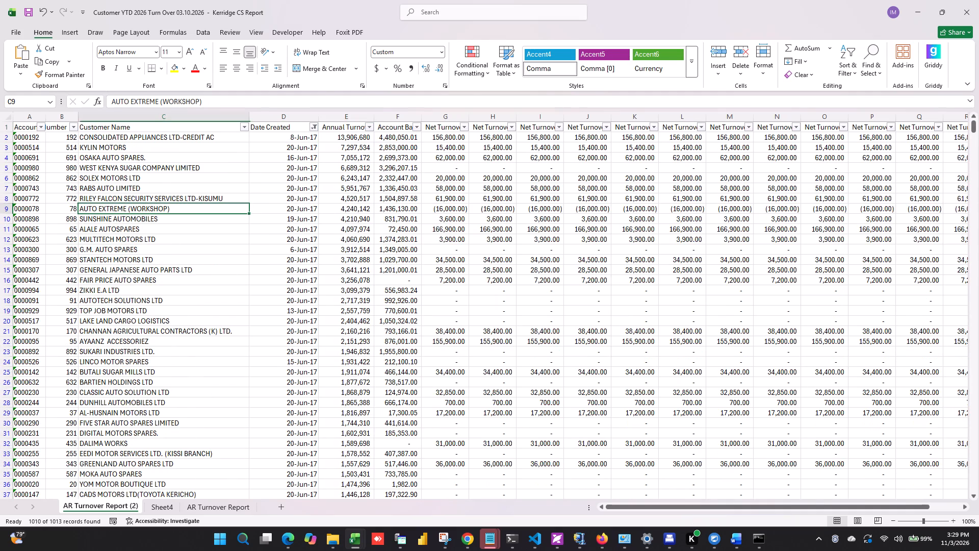
{"action": "scroll", "coordinate": [231, 211], "scroll_direction": "up", "scroll_amount": 7}
{"action": "scroll", "coordinate": [231, 211], "scroll_direction": "down", "scroll_amount": 7}
{"action": "scroll", "coordinate": [231, 211], "scroll_direction": "up", "scroll_amount": 10}
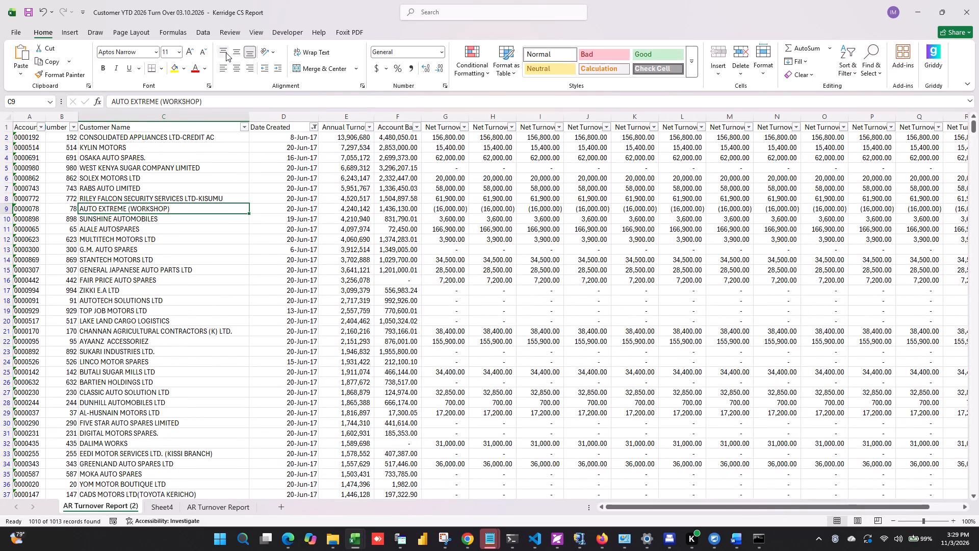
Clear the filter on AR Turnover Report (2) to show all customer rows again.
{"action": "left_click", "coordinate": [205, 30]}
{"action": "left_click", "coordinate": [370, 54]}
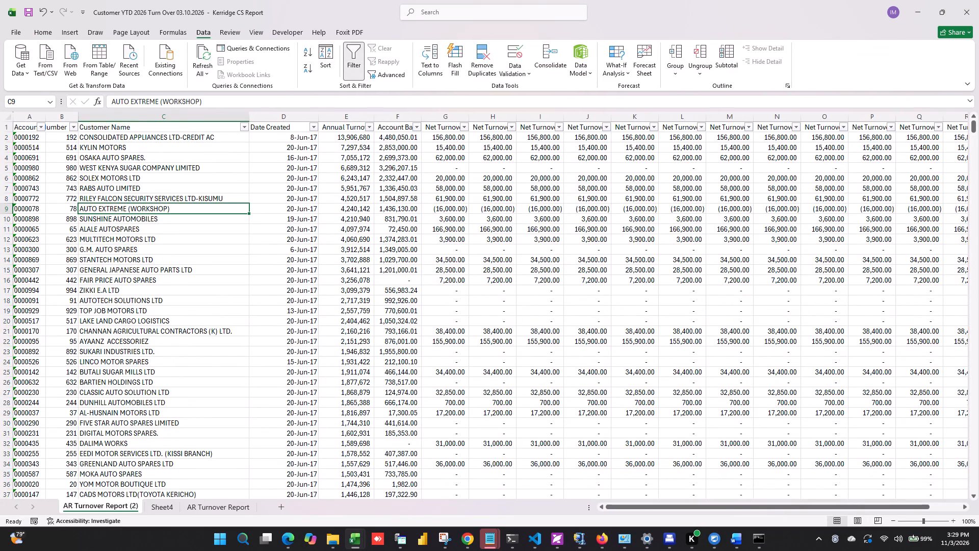
Look down the unfiltered customer list, reviewing names, creation dates, annual turnover and account balances.
{"action": "scroll", "coordinate": [164, 277], "scroll_direction": "up", "scroll_amount": 6}
{"action": "scroll", "coordinate": [171, 275], "scroll_direction": "down", "scroll_amount": 4}
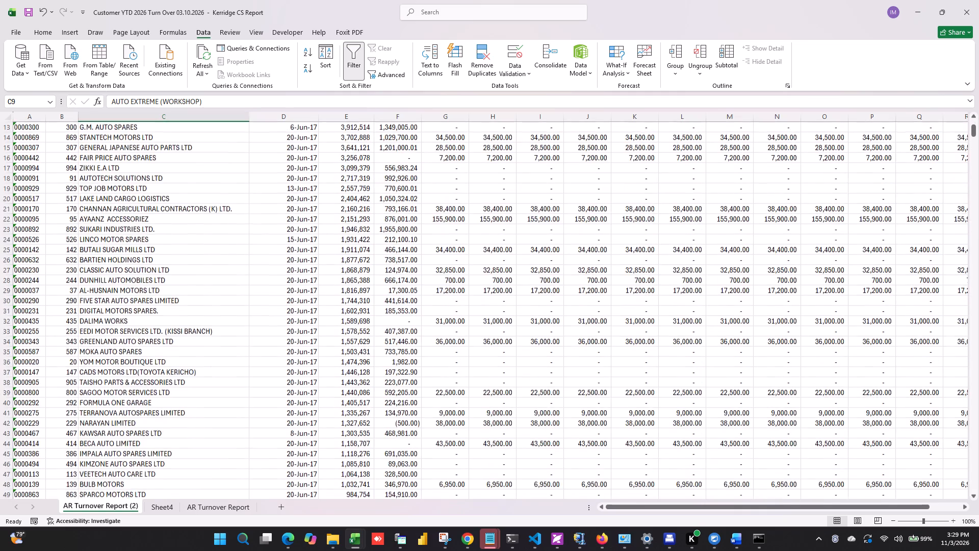
{"action": "scroll", "coordinate": [172, 275], "scroll_direction": "down", "scroll_amount": 2}
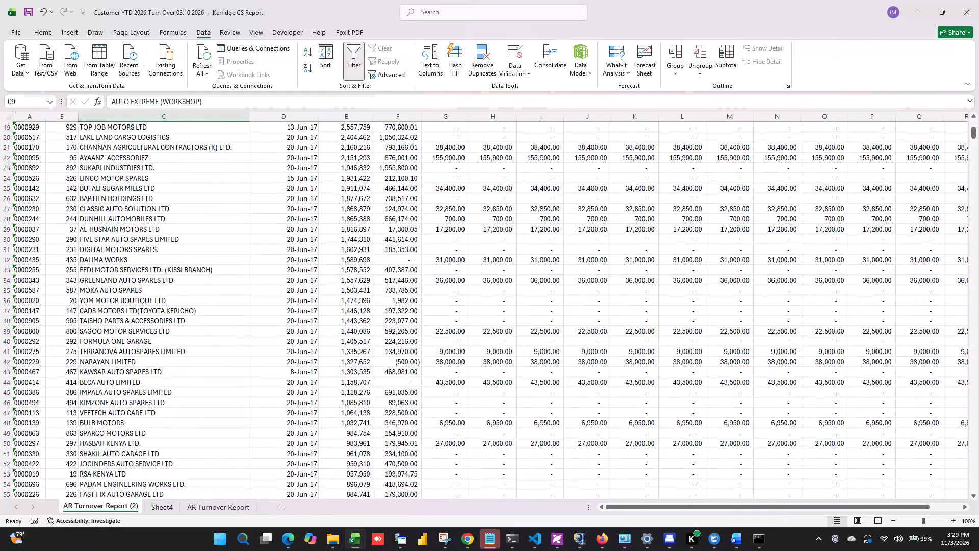
{"action": "scroll", "coordinate": [185, 293], "scroll_direction": "down", "scroll_amount": 14}
{"action": "scroll", "coordinate": [196, 309], "scroll_direction": "up", "scroll_amount": 1}
{"action": "scroll", "coordinate": [196, 309], "scroll_direction": "down", "scroll_amount": 20}
{"action": "scroll", "coordinate": [196, 309], "scroll_direction": "down", "scroll_amount": 8}
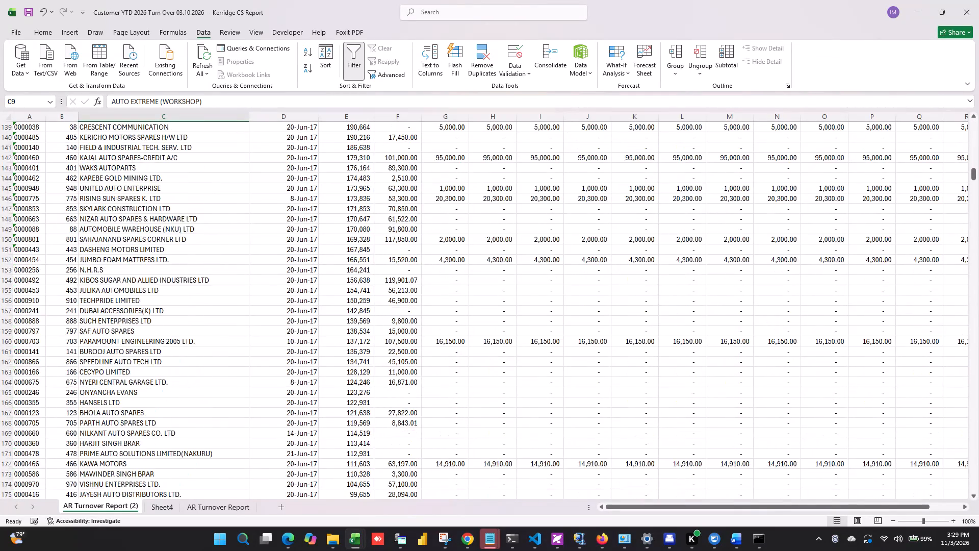
{"action": "scroll", "coordinate": [236, 388], "scroll_direction": "down", "scroll_amount": 14}
{"action": "scroll", "coordinate": [238, 386], "scroll_direction": "down", "scroll_amount": 8}
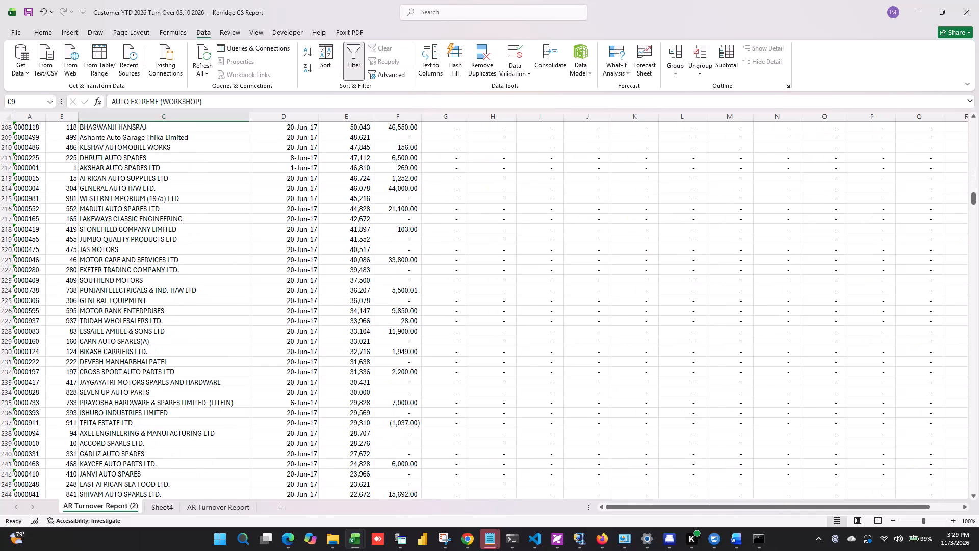
Search AR Turnover Report (2) for Evans, stepping through the matching customers, and close the search.
{"action": "key", "text": "ctrl+f"}
{"action": "type", "text": "Evans."}
{"action": "key", "text": "BackSpace"}
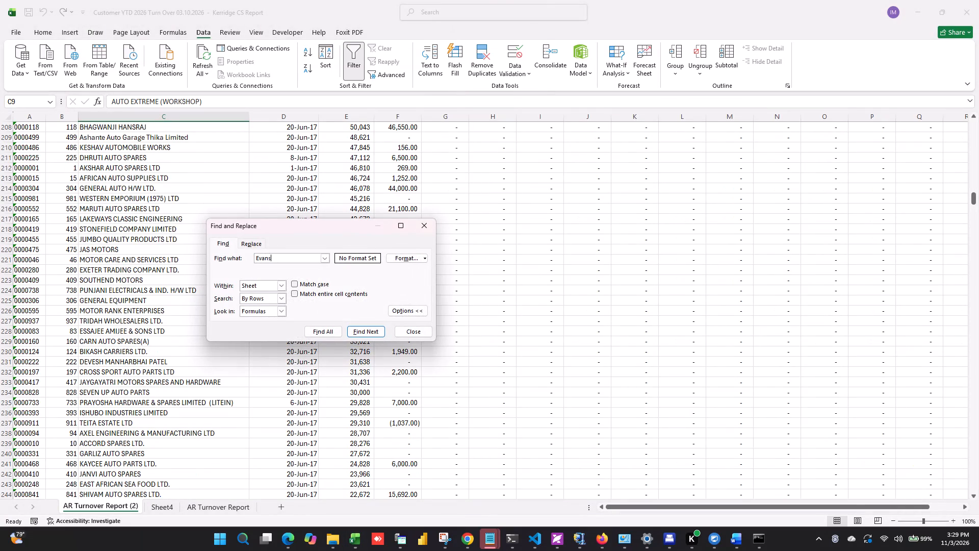
{"action": "key", "text": "BackSpace"}
{"action": "key", "text": "s"}
{"action": "left_click", "coordinate": [362, 327]}
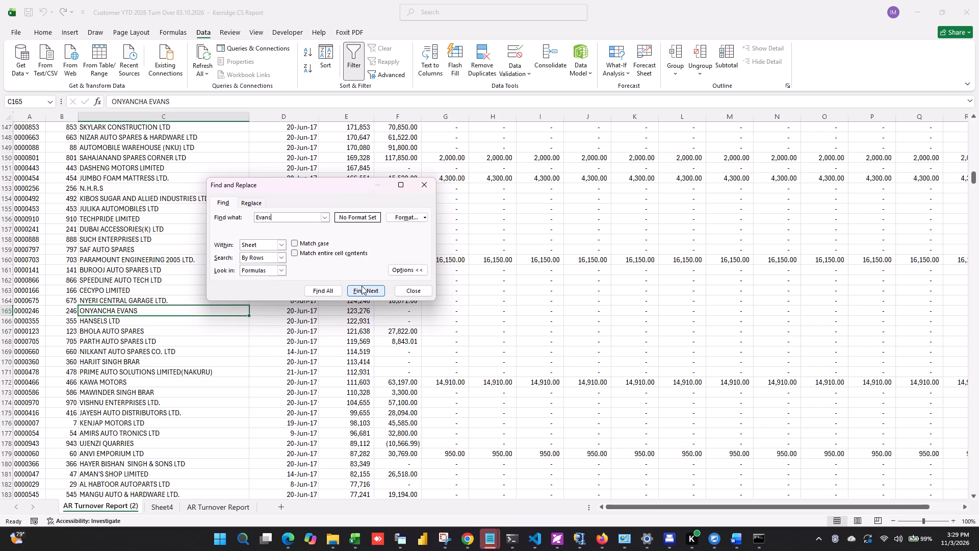
{"action": "left_click", "coordinate": [368, 296]}
{"action": "left_click", "coordinate": [368, 296]}
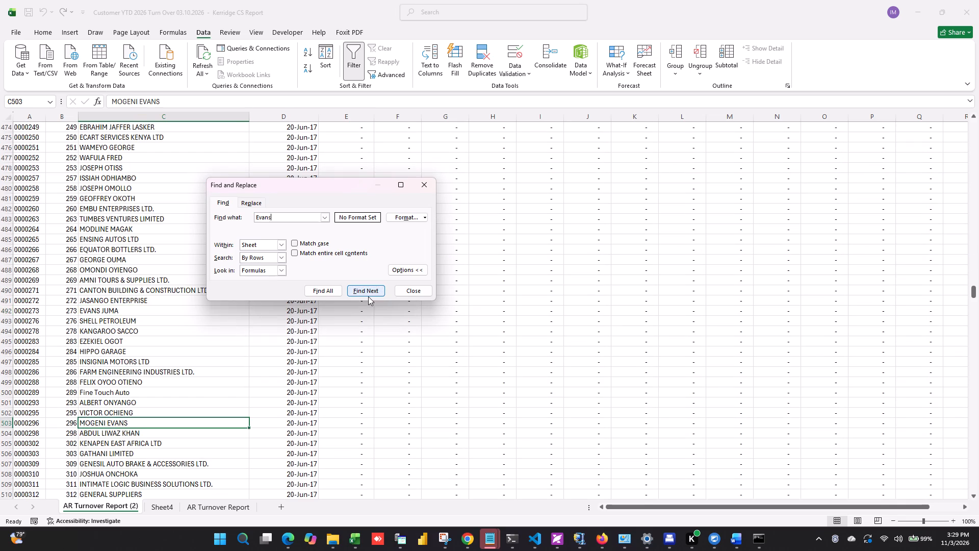
{"action": "triple_click", "coordinate": [367, 295]}
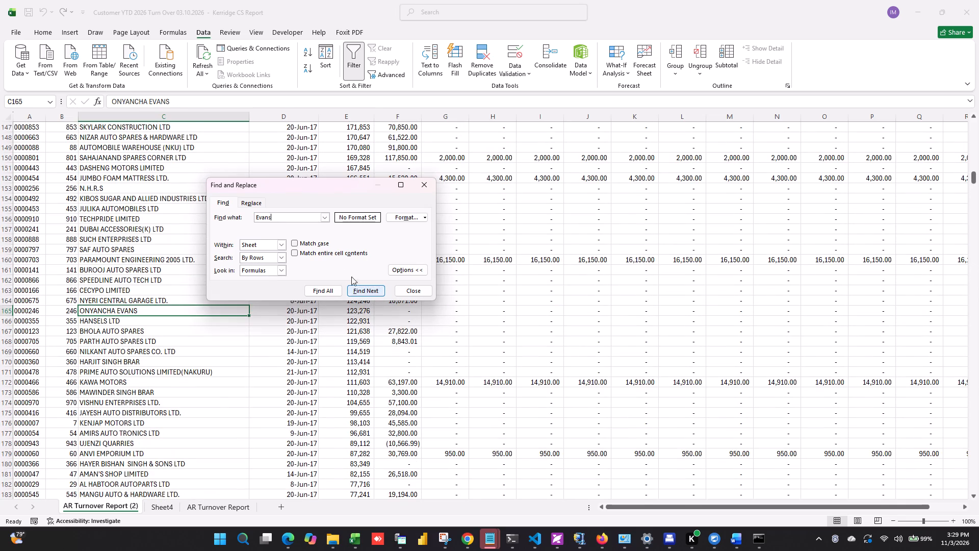
{"action": "left_click", "coordinate": [409, 293]}
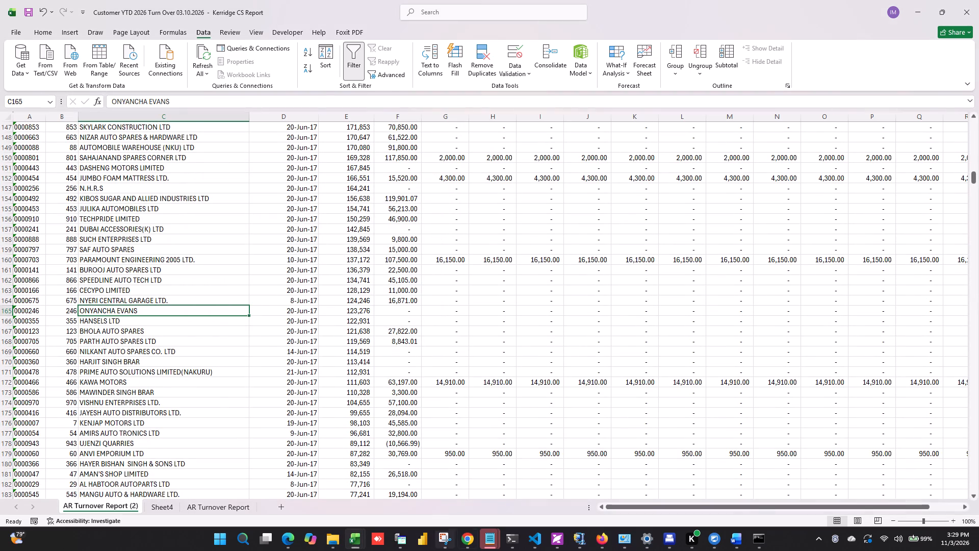
Switch to the Kerridge K8 AR Display window, maximise it and view the Performance events of the KENJAP MOTORS LTD account.
{"action": "left_click", "coordinate": [464, 541]}
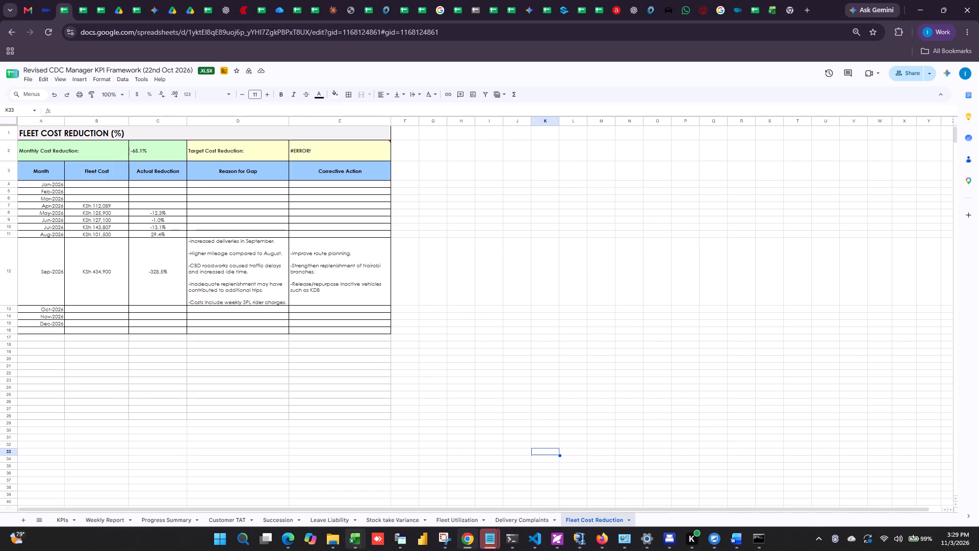
{"action": "left_click", "coordinate": [338, 541]}
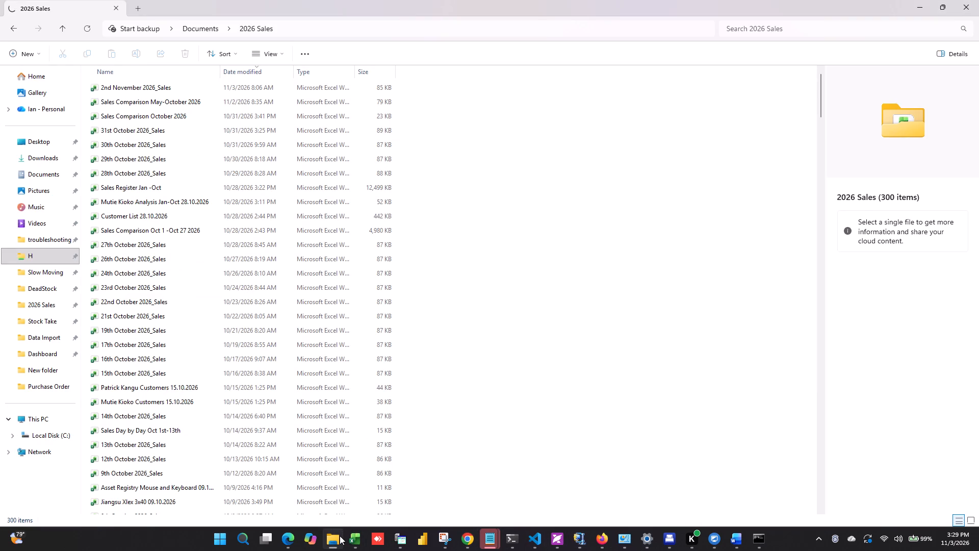
{"action": "left_click", "coordinate": [393, 541]}
{"action": "left_click", "coordinate": [398, 539]}
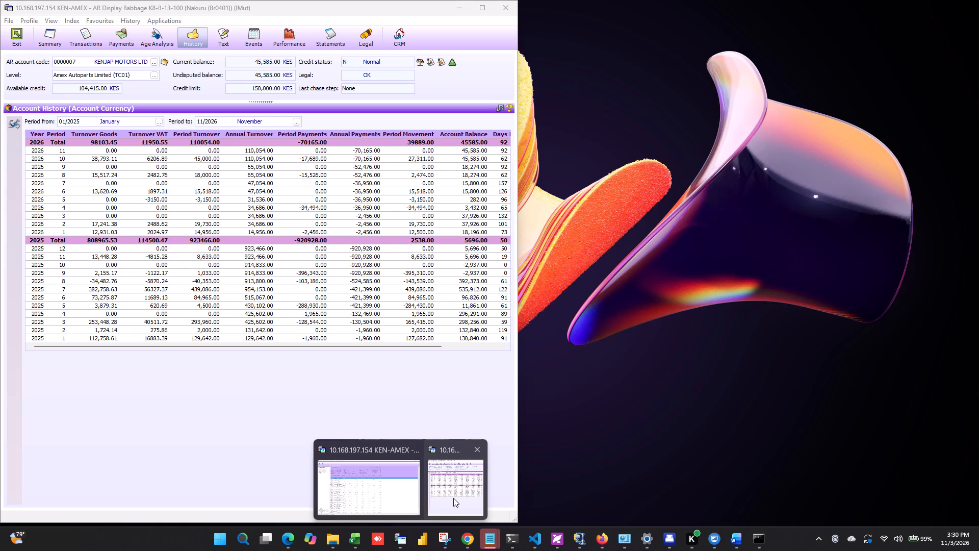
{"action": "left_click", "coordinate": [453, 498]}
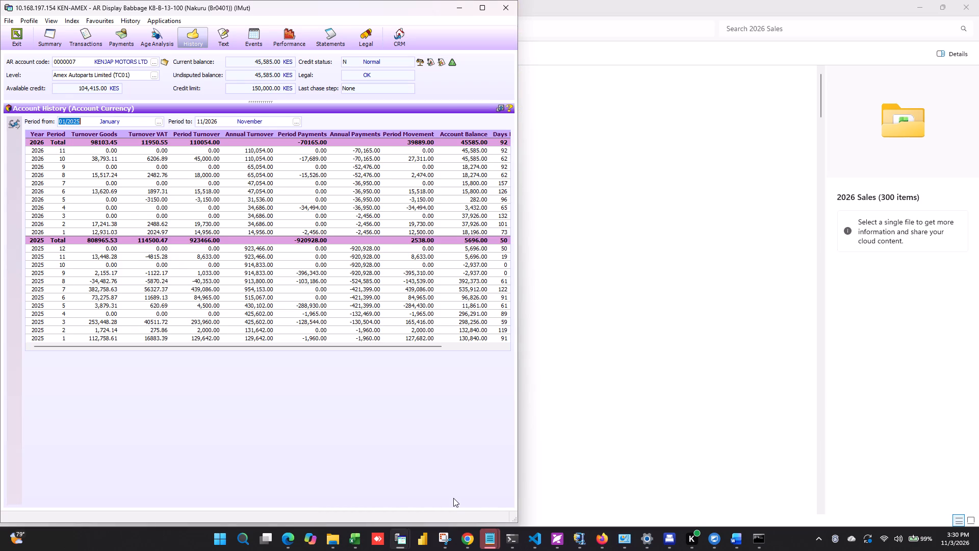
{"action": "left_click", "coordinate": [482, 5]}
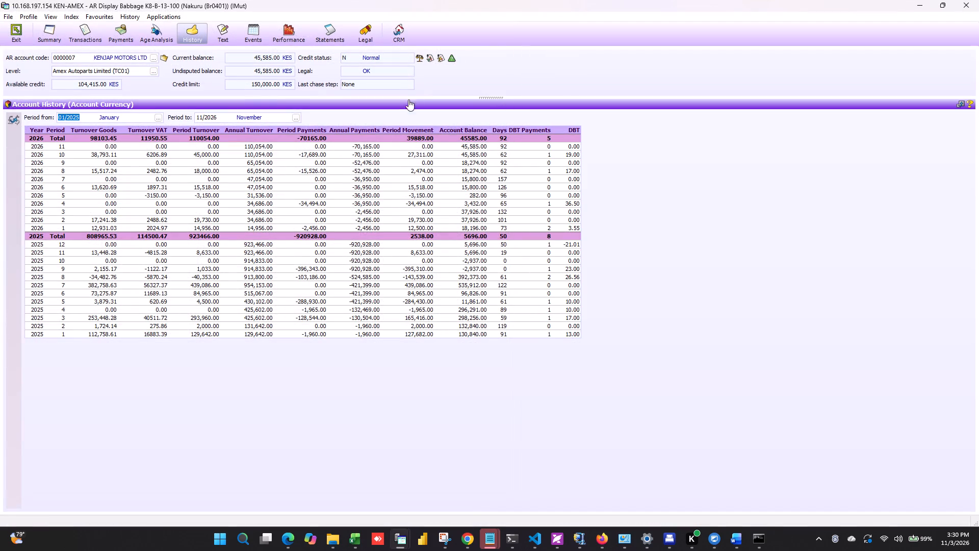
{"action": "left_click", "coordinate": [292, 26]}
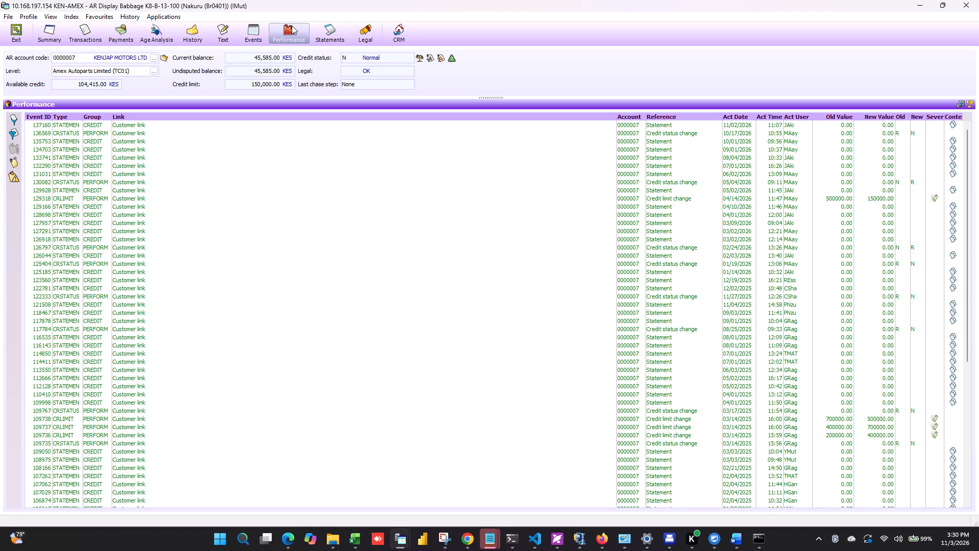
Leave the account display and open AR Turnover Report (KARTurnover) from the Accounts Receivable report selector.
{"action": "left_click", "coordinate": [19, 27]}
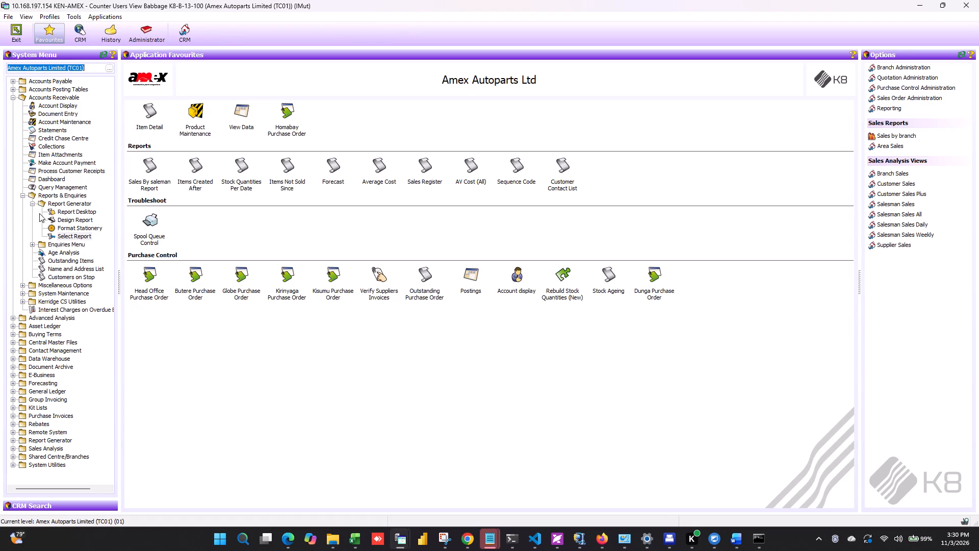
{"action": "double_click", "coordinate": [76, 236]}
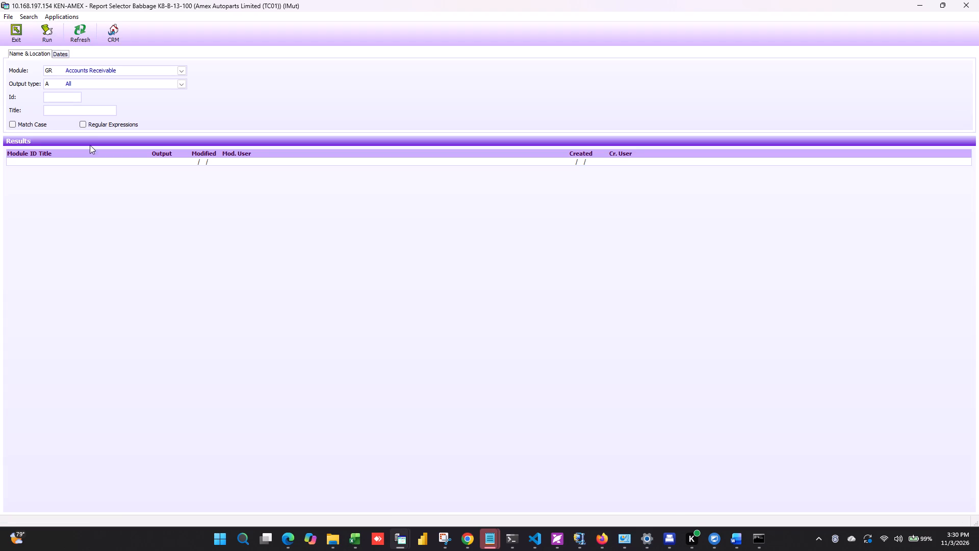
{"action": "left_click", "coordinate": [74, 34]}
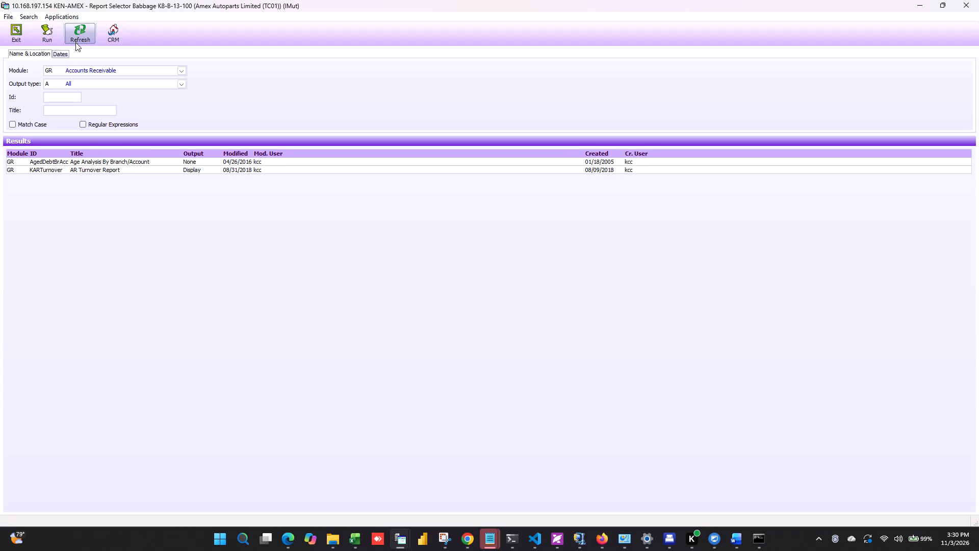
{"action": "left_click", "coordinate": [112, 168]}
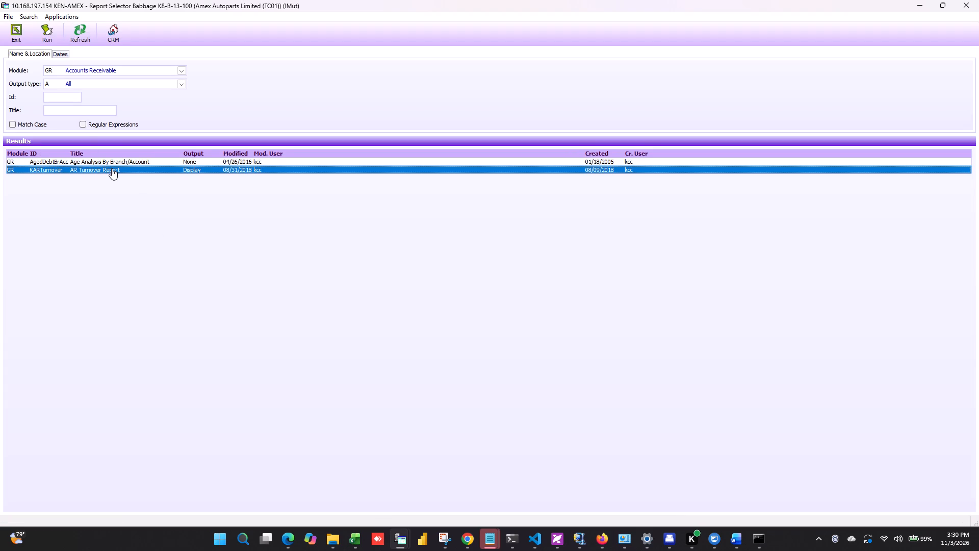
{"action": "double_click", "coordinate": [112, 168]}
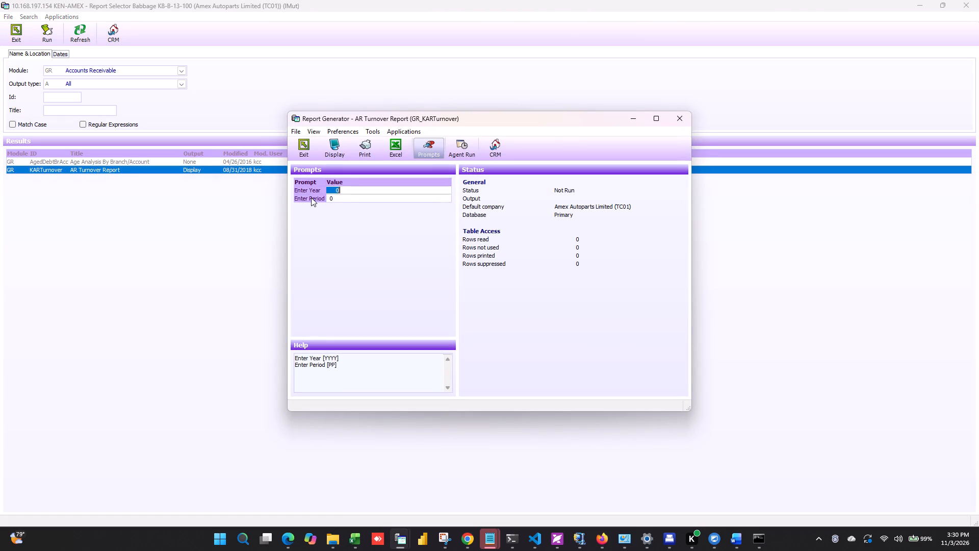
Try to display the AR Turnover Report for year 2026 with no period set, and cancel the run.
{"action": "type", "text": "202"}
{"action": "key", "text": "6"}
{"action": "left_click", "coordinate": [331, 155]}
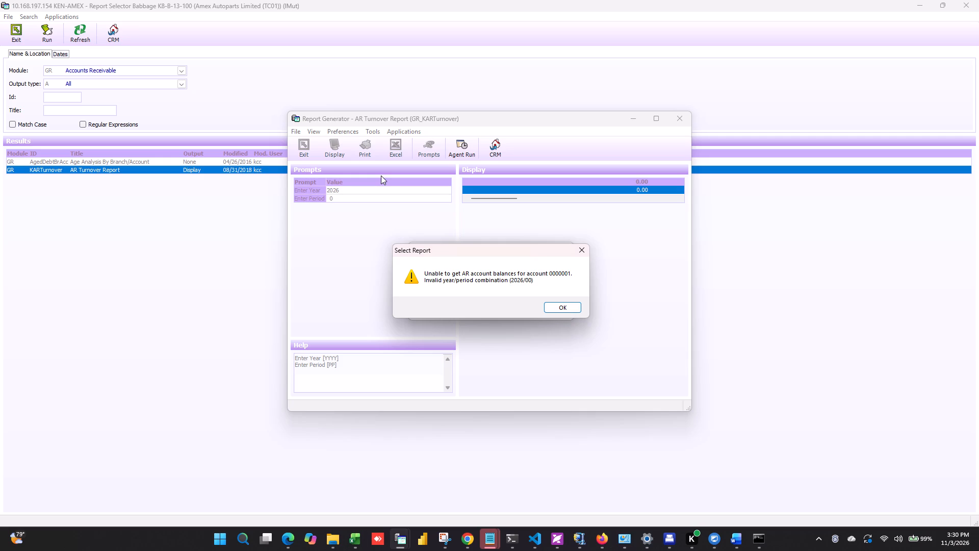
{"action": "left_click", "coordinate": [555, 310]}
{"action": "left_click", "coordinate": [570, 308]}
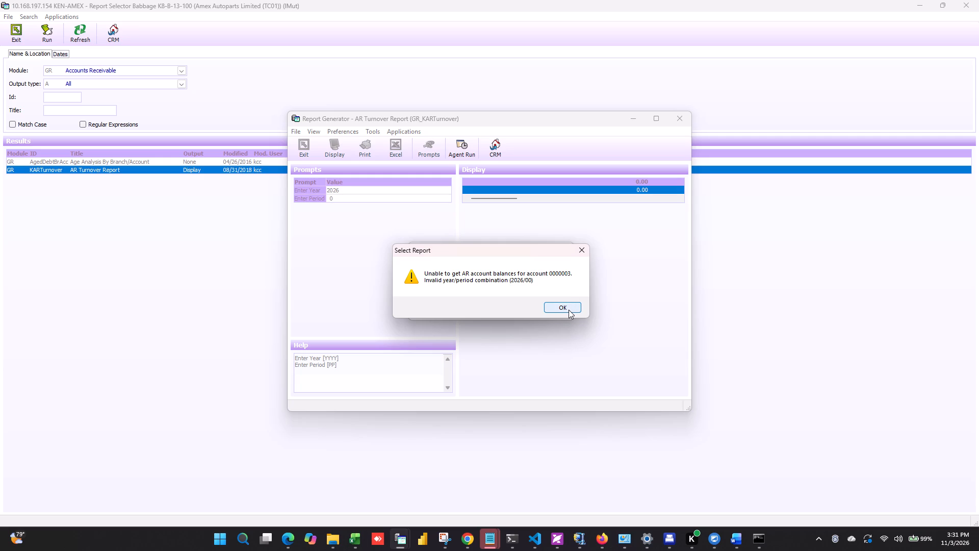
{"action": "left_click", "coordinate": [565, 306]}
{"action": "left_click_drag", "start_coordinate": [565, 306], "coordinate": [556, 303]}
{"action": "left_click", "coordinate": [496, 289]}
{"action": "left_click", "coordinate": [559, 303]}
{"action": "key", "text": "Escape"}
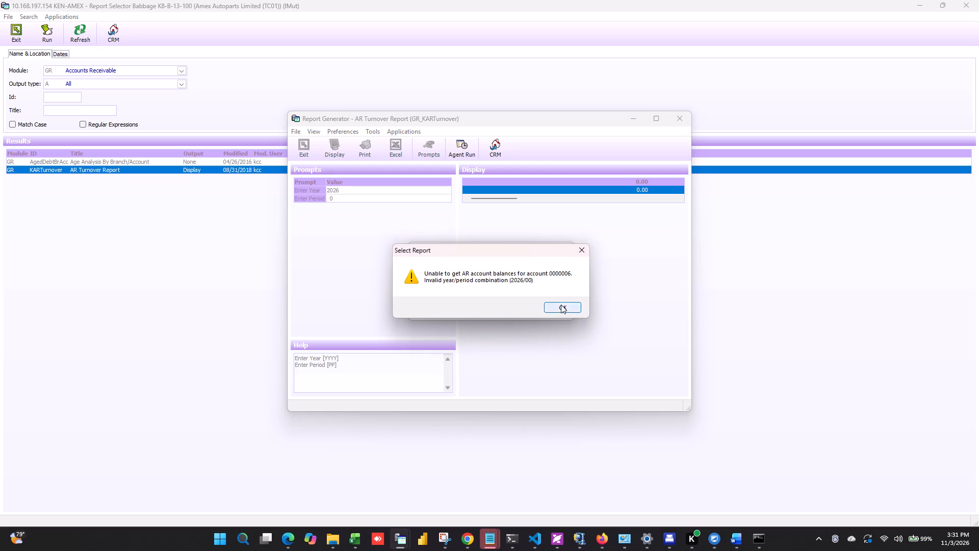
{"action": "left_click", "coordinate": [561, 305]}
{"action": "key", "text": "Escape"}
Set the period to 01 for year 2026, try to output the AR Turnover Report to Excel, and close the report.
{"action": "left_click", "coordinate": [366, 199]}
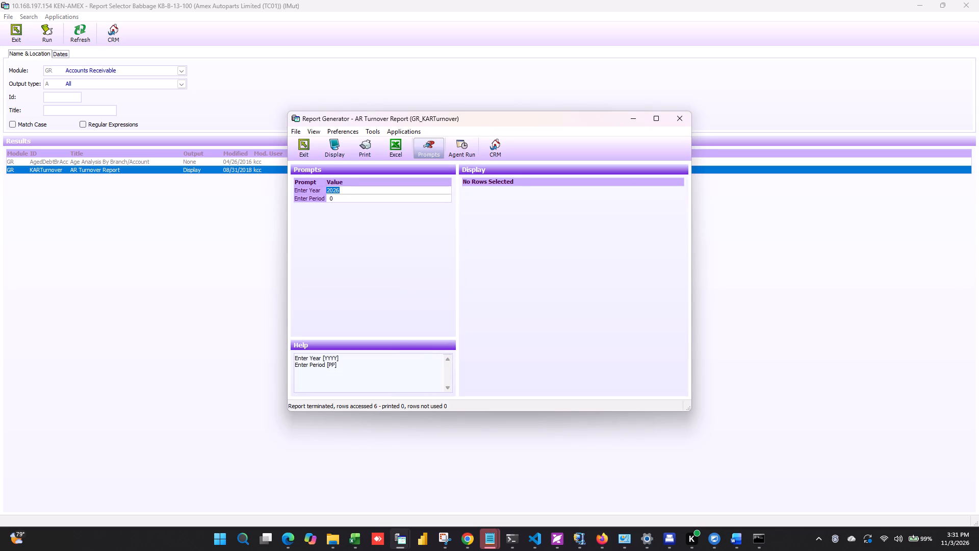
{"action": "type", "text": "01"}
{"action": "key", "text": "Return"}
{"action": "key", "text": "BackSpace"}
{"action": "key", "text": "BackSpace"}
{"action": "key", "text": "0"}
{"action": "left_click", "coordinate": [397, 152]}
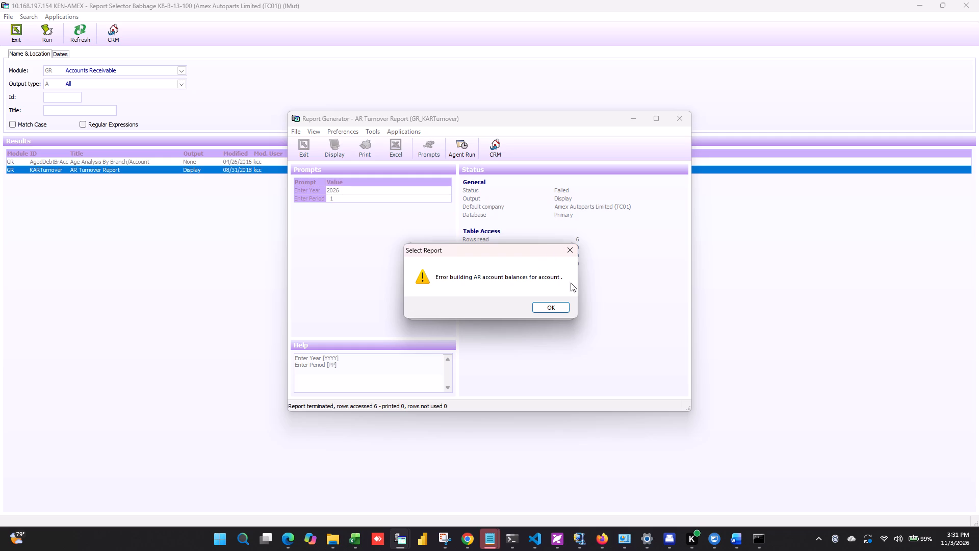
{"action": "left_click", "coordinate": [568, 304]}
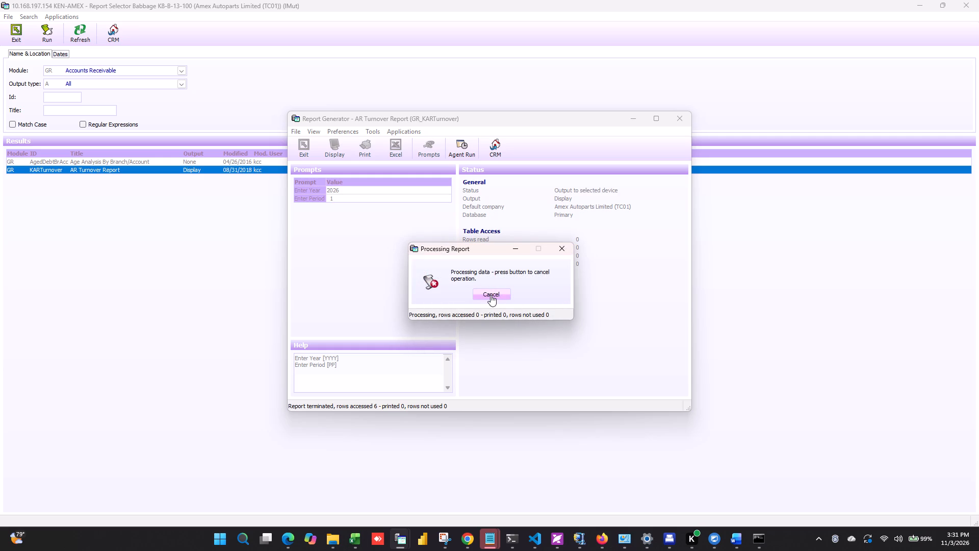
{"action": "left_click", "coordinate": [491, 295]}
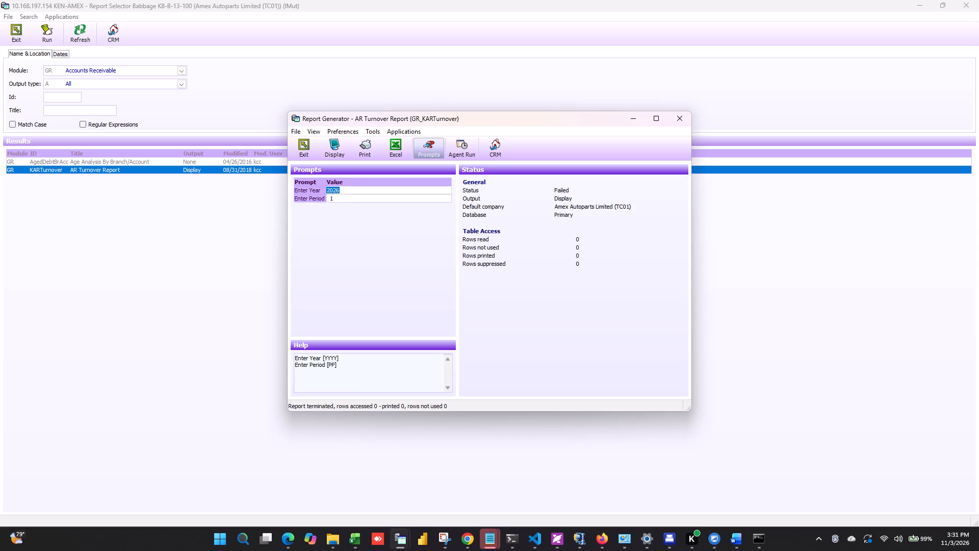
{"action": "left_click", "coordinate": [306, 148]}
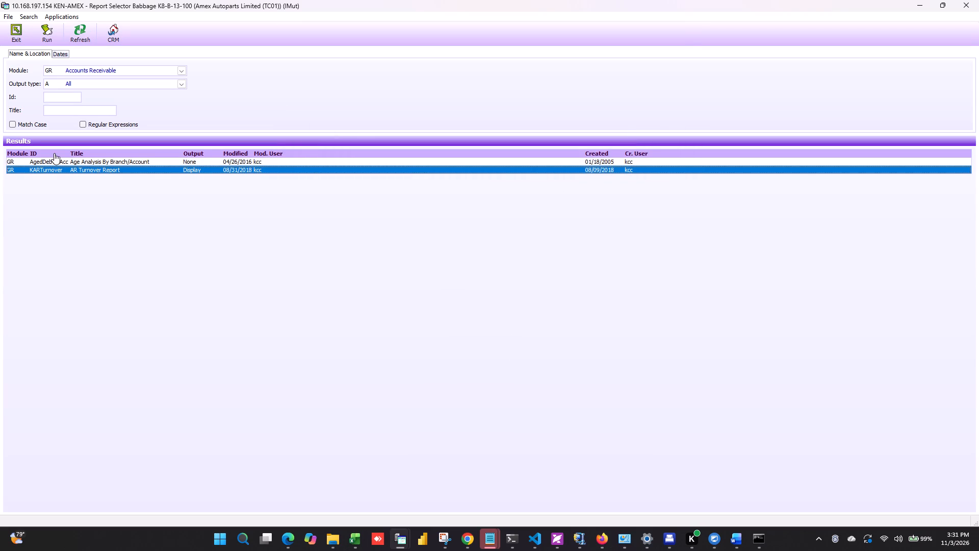
Leave the Accounts Receivable report selector and open the report selector of the Advanced Analysis module.
{"action": "left_click", "coordinate": [116, 160]}
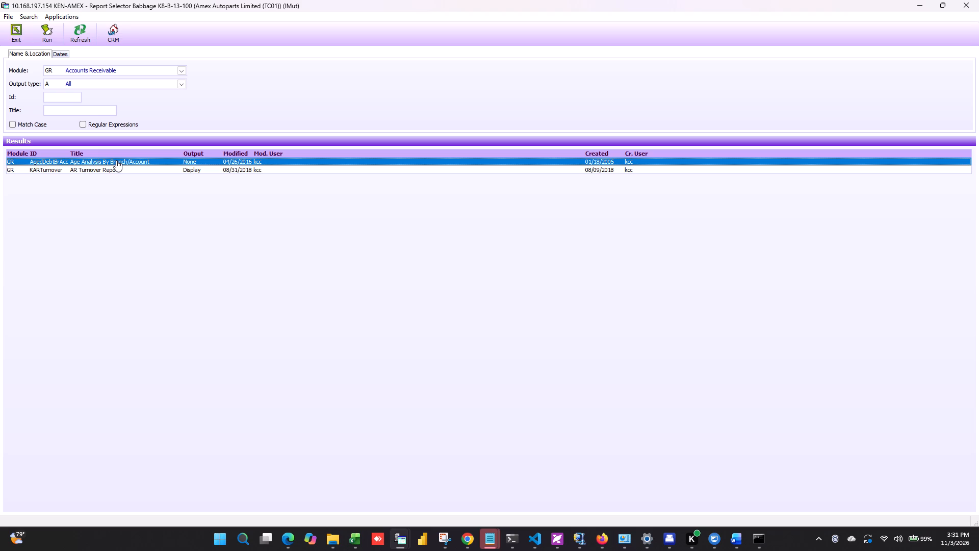
{"action": "left_click", "coordinate": [122, 168]}
{"action": "left_click", "coordinate": [14, 38]}
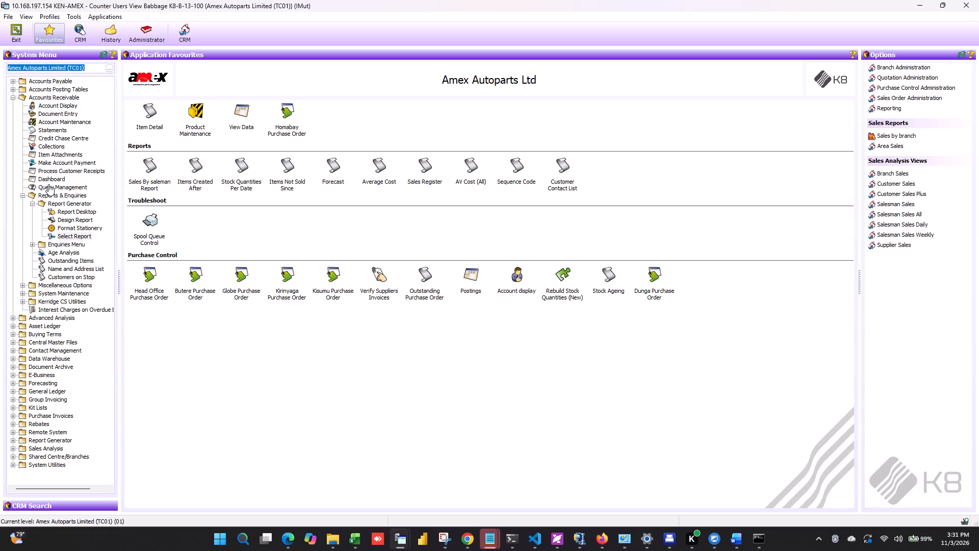
{"action": "left_click", "coordinate": [12, 96]}
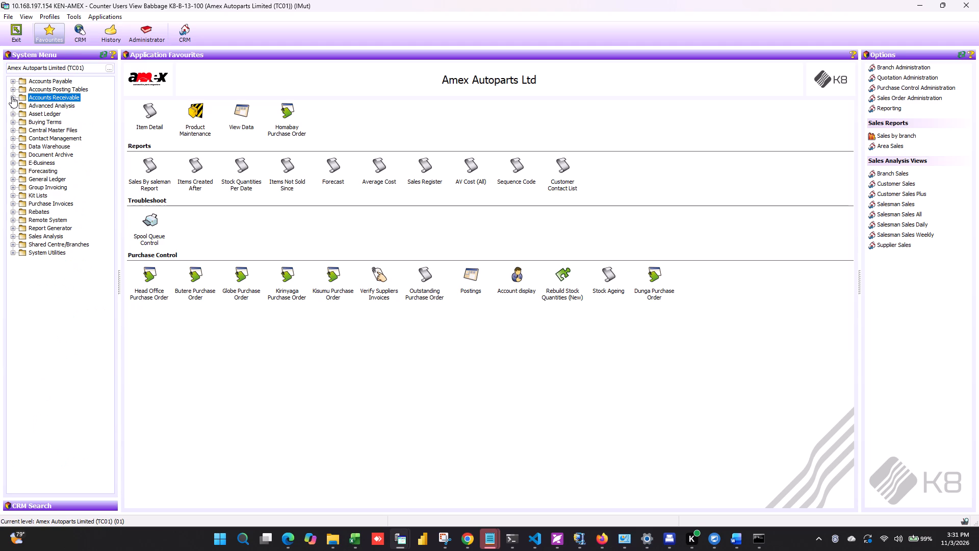
{"action": "left_click", "coordinate": [12, 105]}
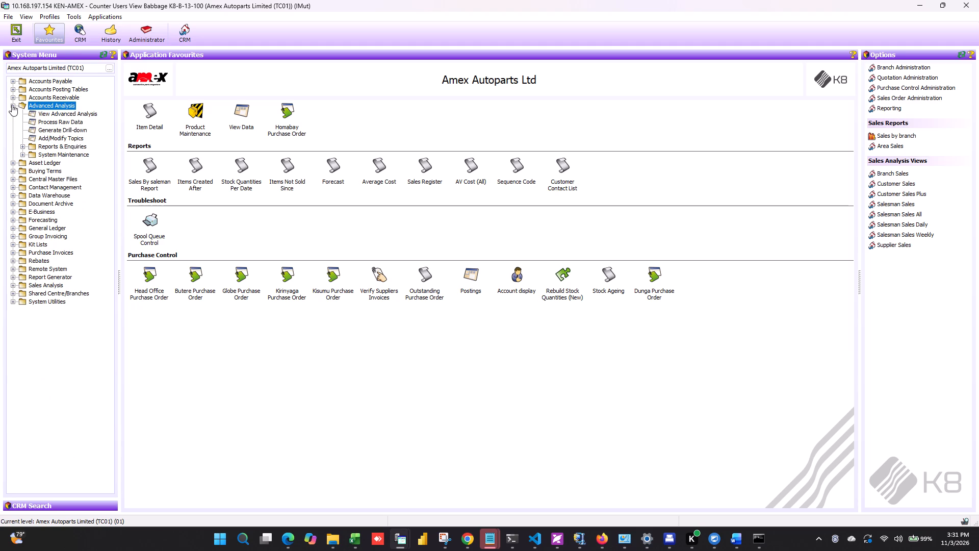
{"action": "left_click", "coordinate": [21, 147]}
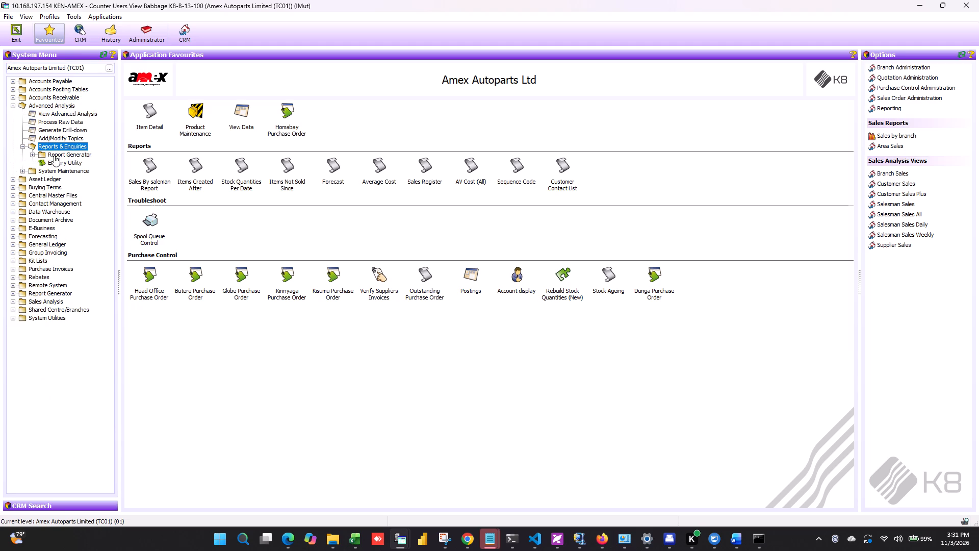
{"action": "left_click", "coordinate": [32, 153]}
{"action": "left_click", "coordinate": [68, 185]}
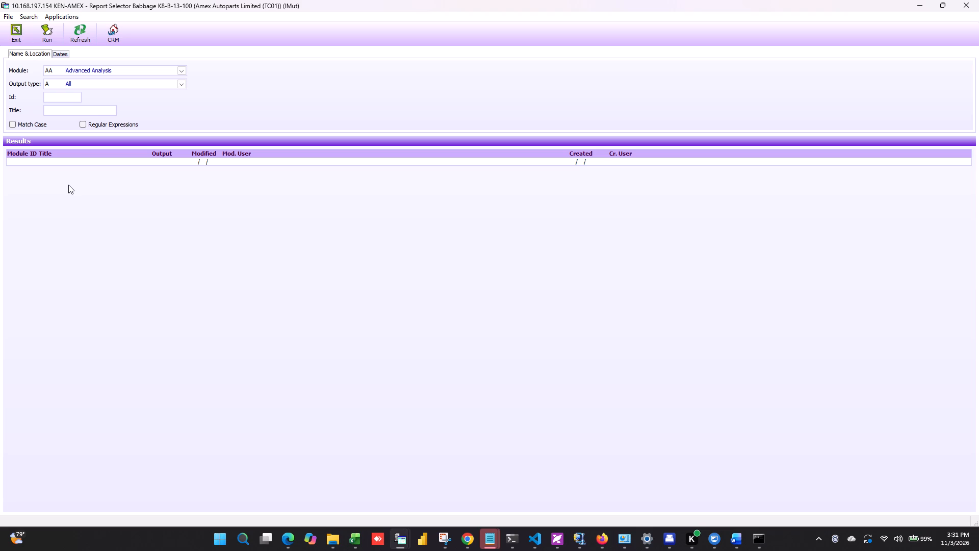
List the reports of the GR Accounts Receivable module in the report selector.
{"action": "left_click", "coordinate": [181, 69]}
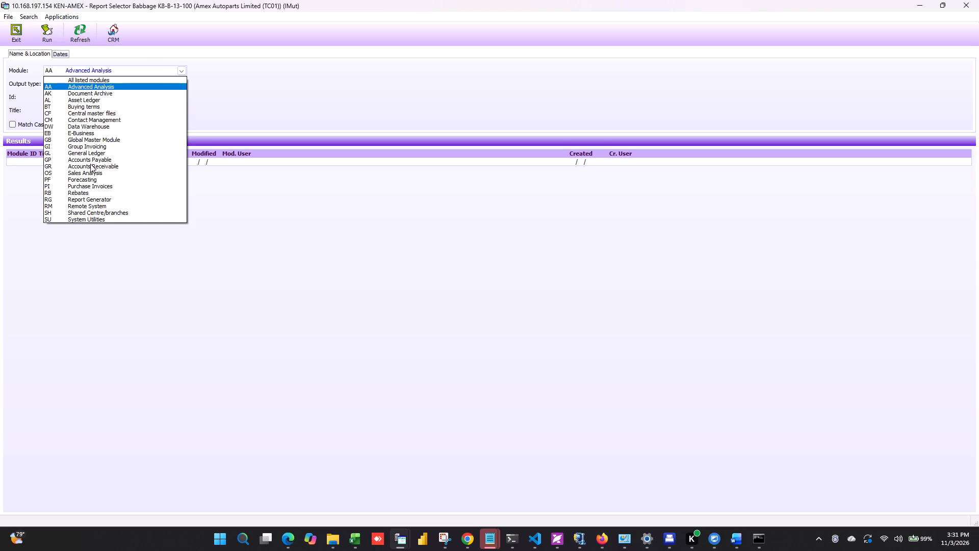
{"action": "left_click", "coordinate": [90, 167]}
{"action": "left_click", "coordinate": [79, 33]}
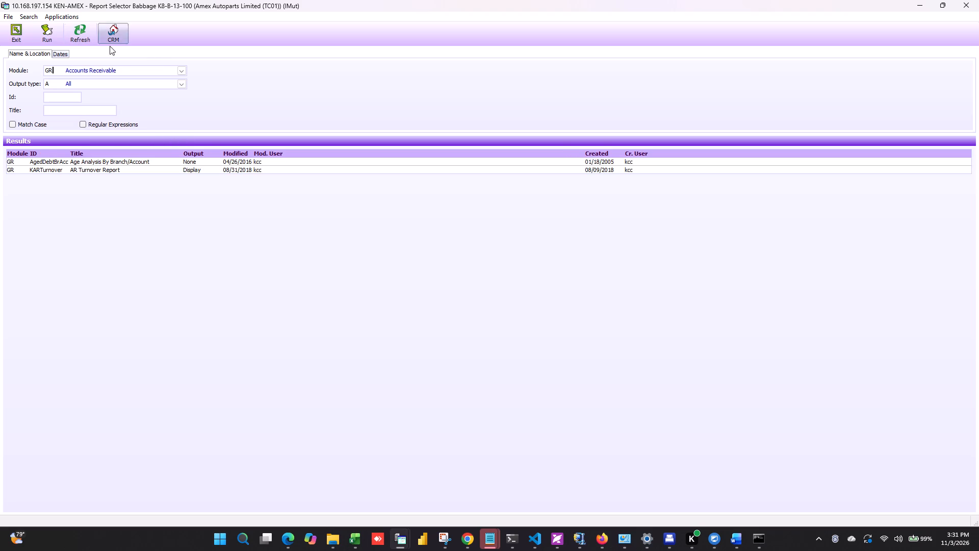
List the reports of the DW Data Warehouse module in the report selector.
{"action": "left_click", "coordinate": [177, 69]}
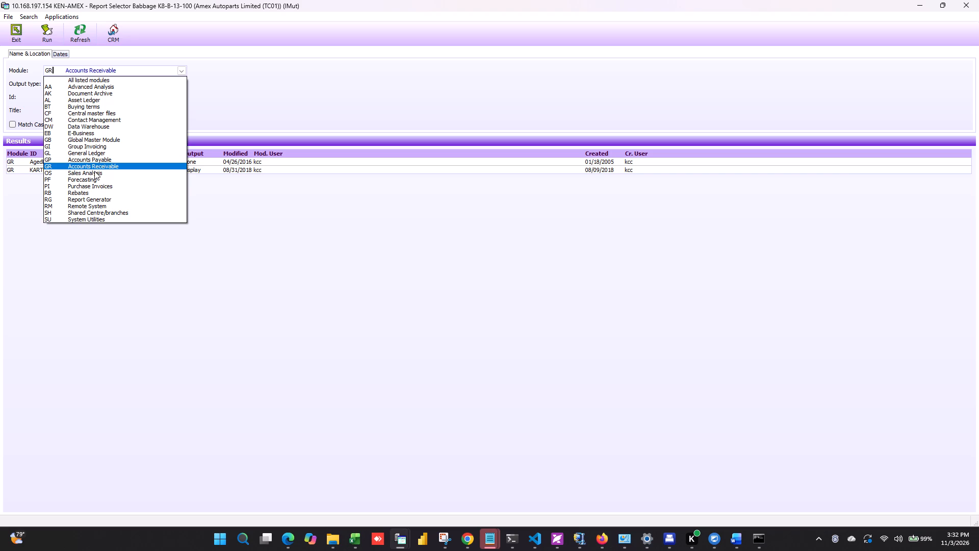
{"action": "left_click", "coordinate": [91, 128]}
{"action": "left_click", "coordinate": [70, 40]}
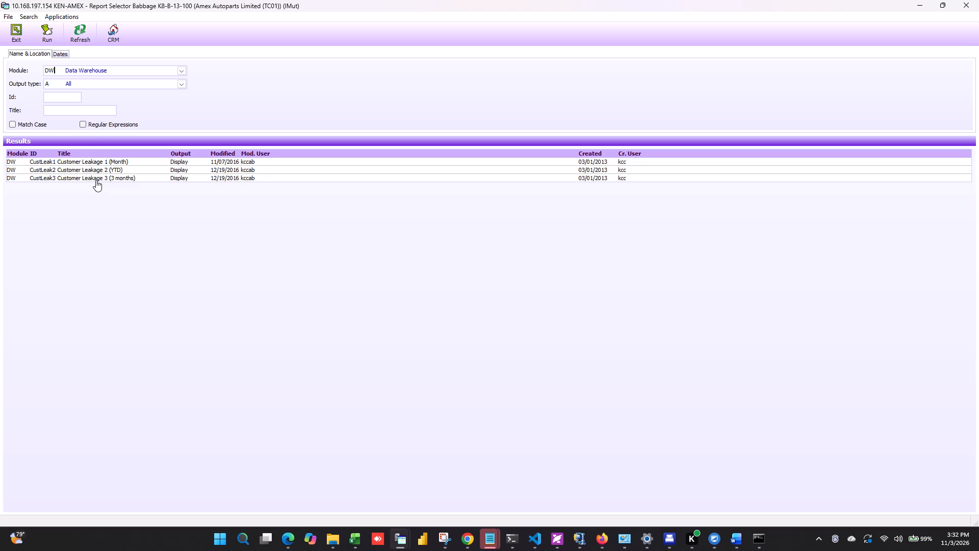
Run Customer Leakage 2 (YTD) on screen with the I/D prompt left blank for all, and maximise the report window.
{"action": "left_click", "coordinate": [95, 170]}
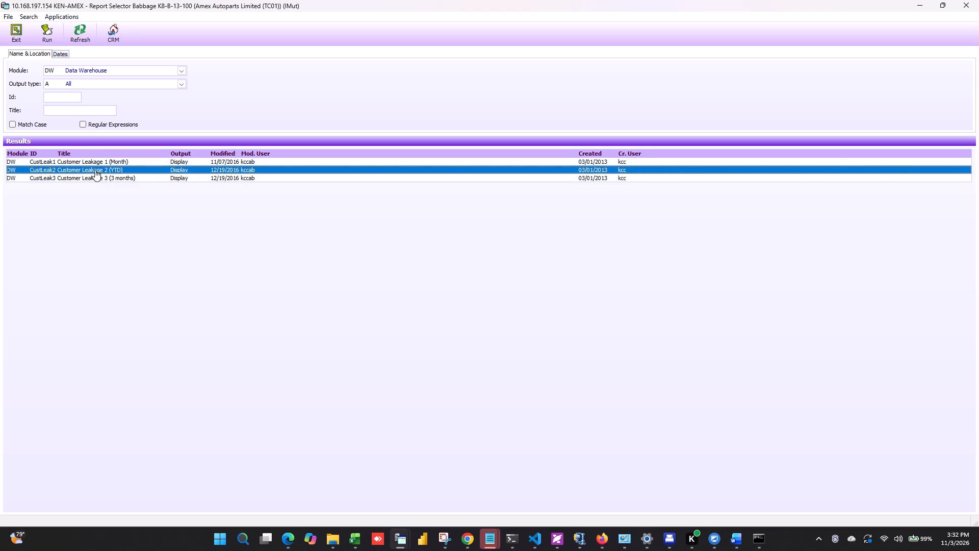
{"action": "double_click", "coordinate": [95, 170]}
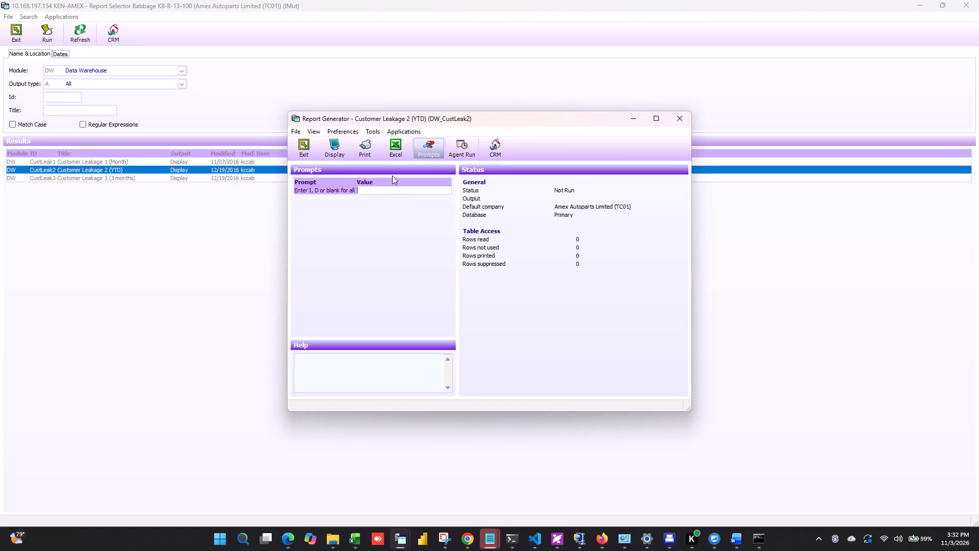
{"action": "left_click", "coordinate": [337, 152]}
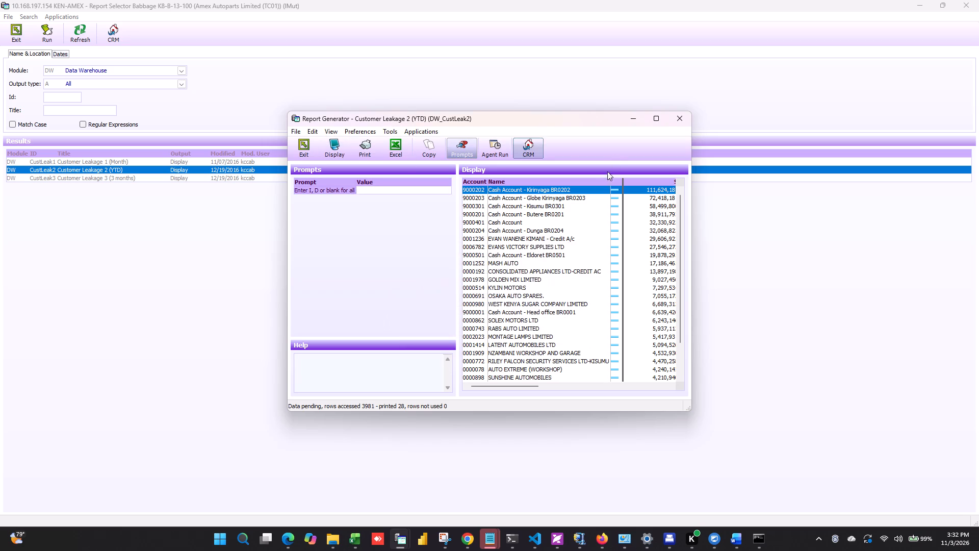
{"action": "left_click", "coordinate": [648, 117]}
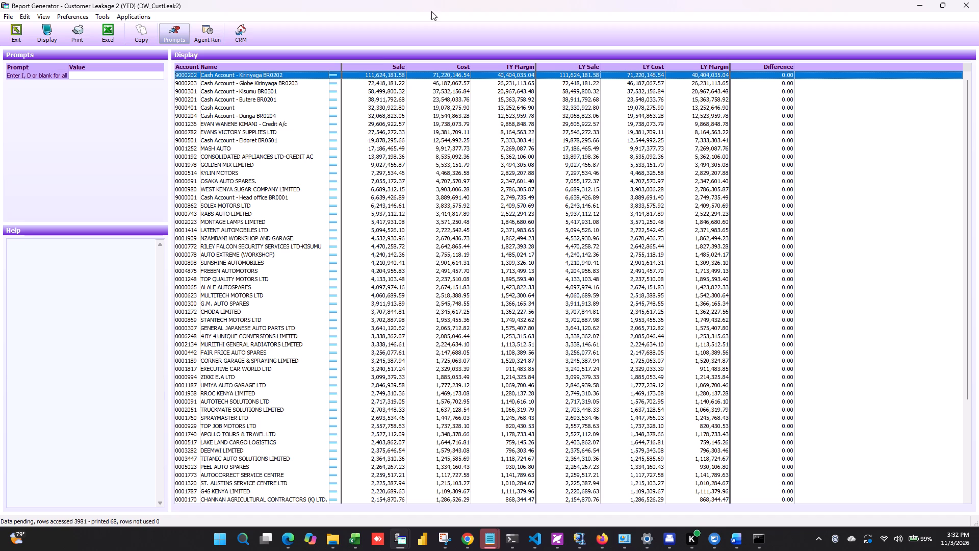
Copy the Customer Leakage 2 (YTD) results grid to the clipboard.
{"action": "right_click", "coordinate": [186, 65], "text": "ctrl"}
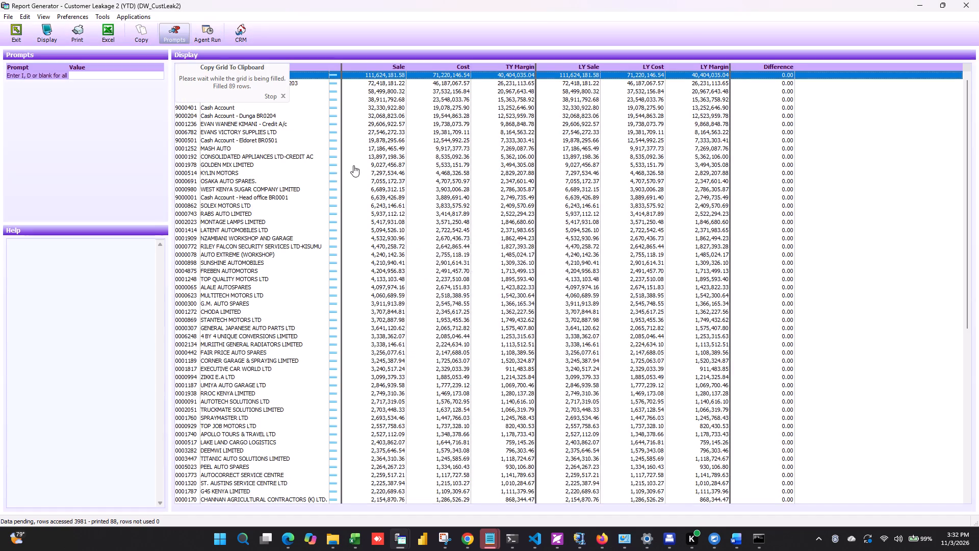
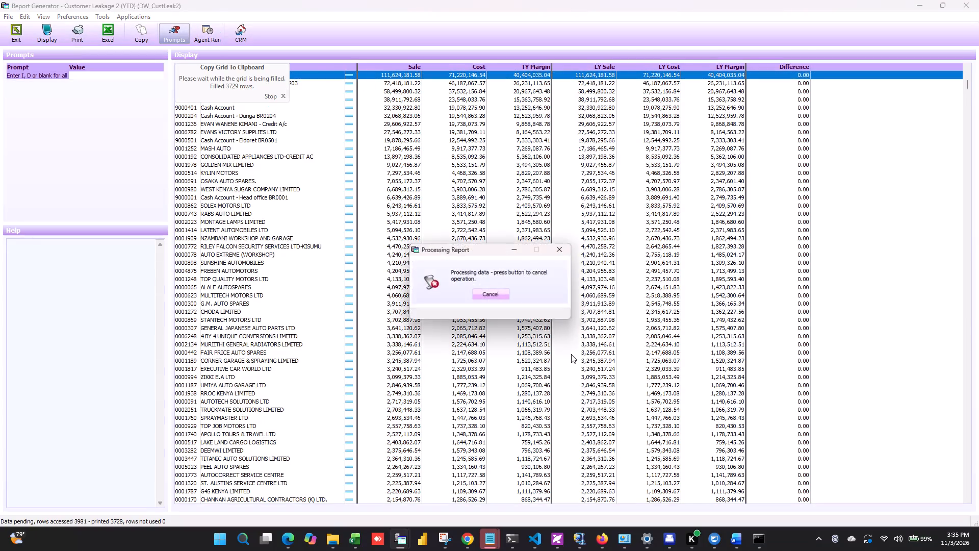
Stop the running clipboard copy and export the Customer Leakage 2 (YTD) report to Excel.
{"action": "left_click", "coordinate": [272, 95]}
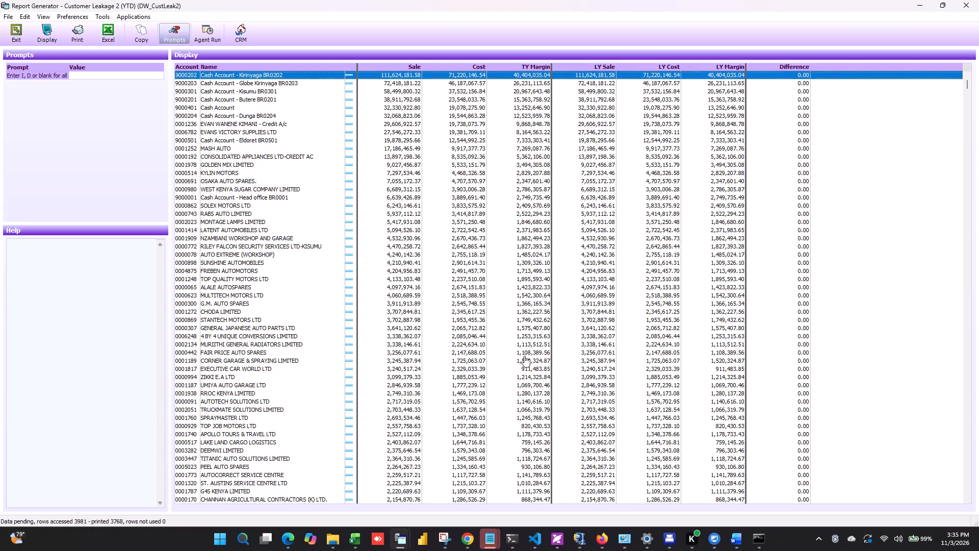
{"action": "left_click", "coordinate": [105, 31]}
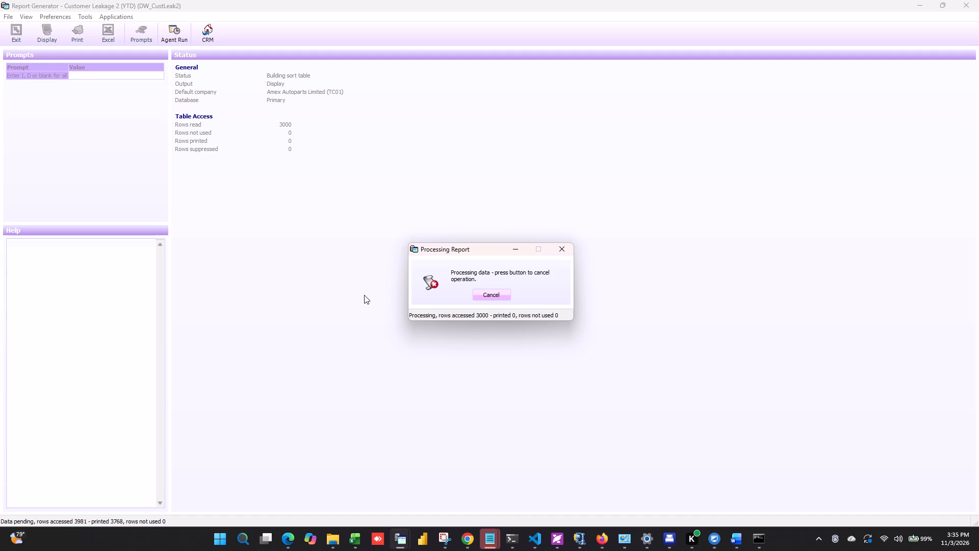
Bring up the open Book3 workbook and close it.
{"action": "left_click", "coordinate": [350, 535]}
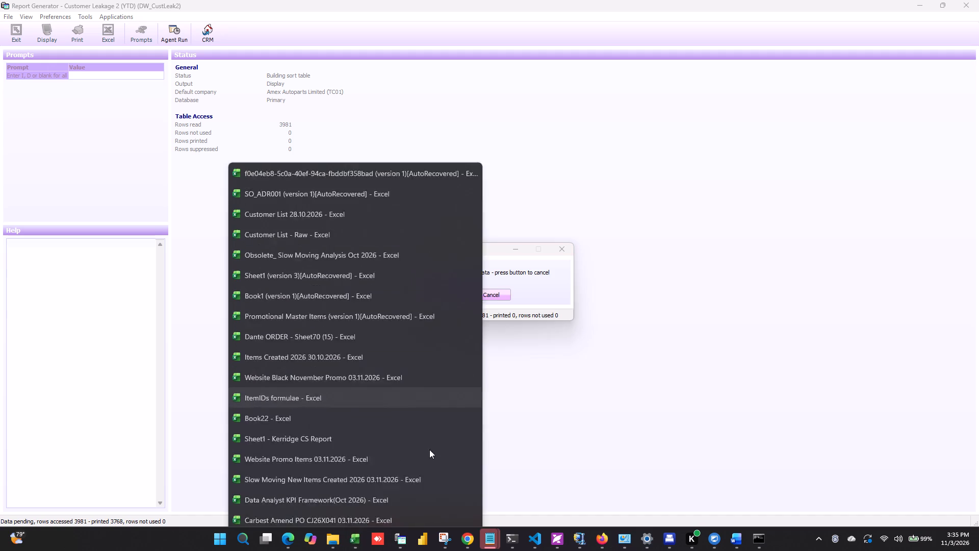
{"action": "scroll", "coordinate": [345, 458], "scroll_direction": "down", "scroll_amount": 12}
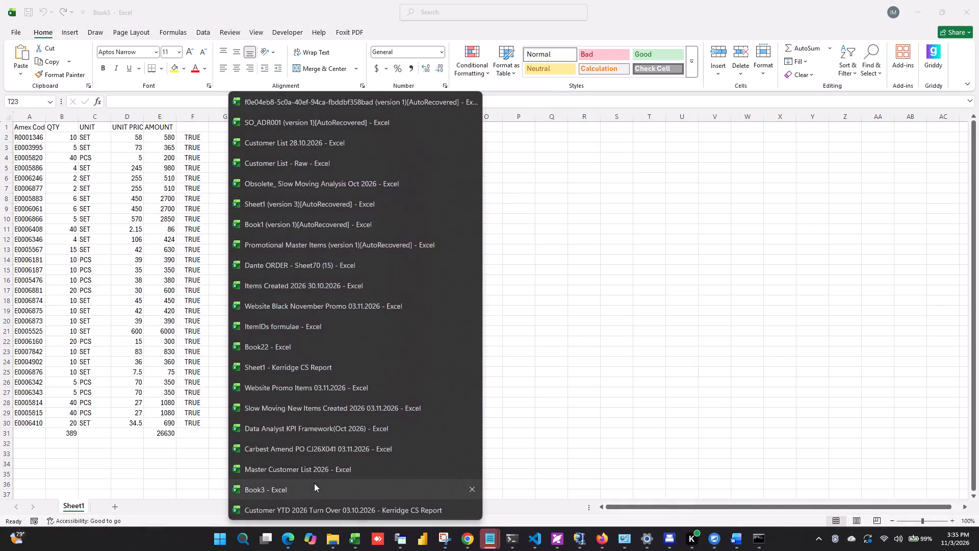
{"action": "left_click", "coordinate": [314, 483]}
{"action": "left_click_drag", "start_coordinate": [547, 351], "coordinate": [556, 356]}
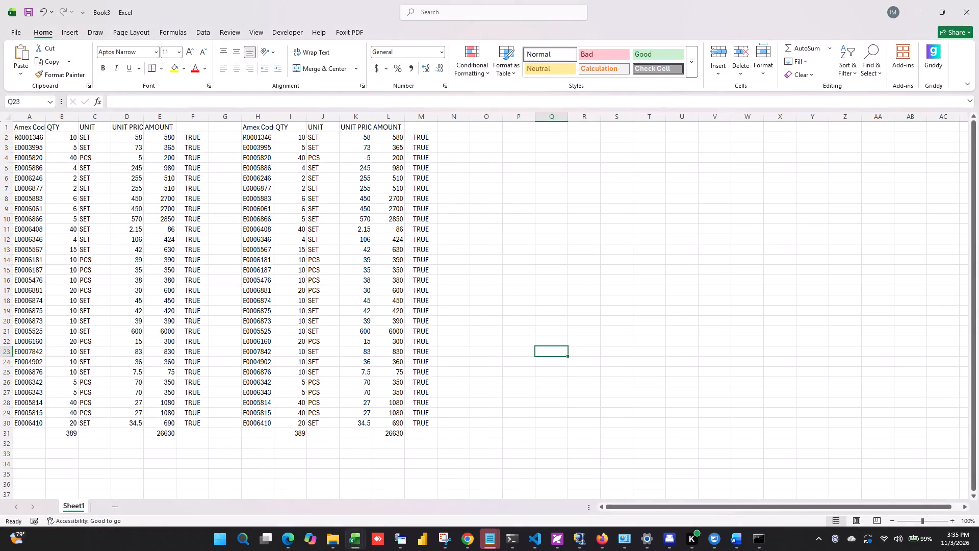
{"action": "left_click", "coordinate": [978, 0]}
{"action": "left_click", "coordinate": [535, 321]}
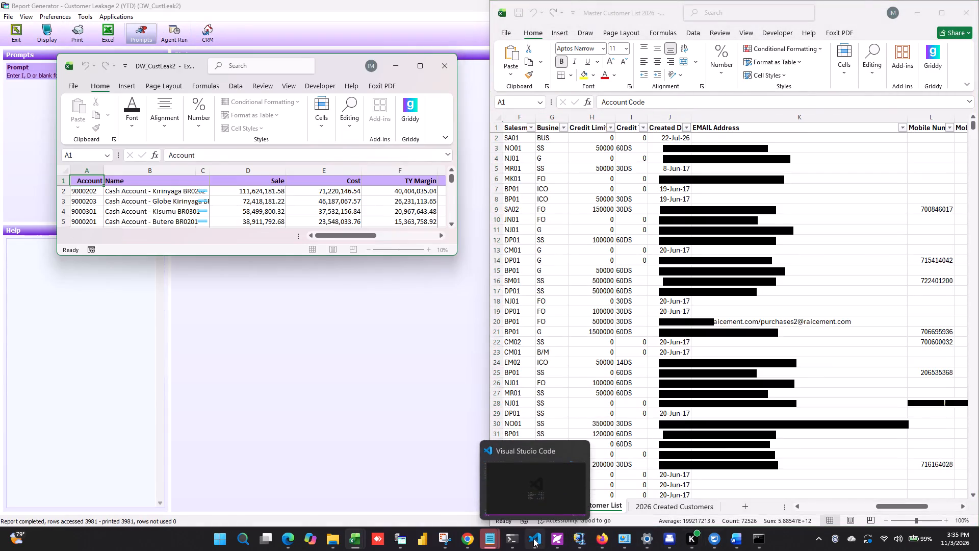
Maximise the exported DW_CustLeak2 workbook and widen the Name column until the full customer names fit.
{"action": "left_click", "coordinate": [424, 64]}
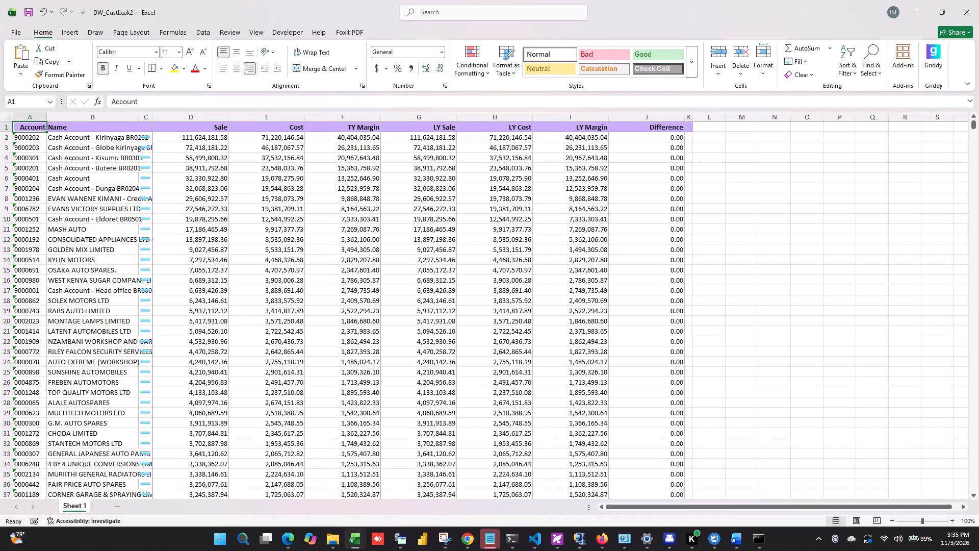
{"action": "left_click", "coordinate": [138, 118]}
{"action": "left_click", "coordinate": [146, 121]}
{"action": "left_click", "coordinate": [113, 256]}
{"action": "scroll", "coordinate": [110, 226], "scroll_direction": "down", "scroll_amount": 7}
{"action": "scroll", "coordinate": [110, 226], "scroll_direction": "up", "scroll_amount": 8}
{"action": "scroll", "coordinate": [124, 228], "scroll_direction": "down", "scroll_amount": 6}
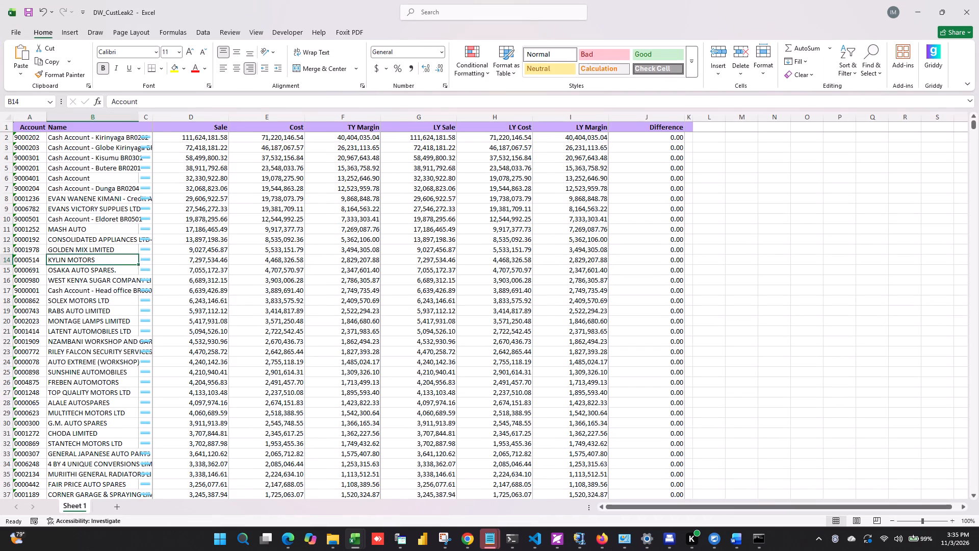
{"action": "scroll", "coordinate": [173, 220], "scroll_direction": "up", "scroll_amount": 15}
{"action": "scroll", "coordinate": [173, 220], "scroll_direction": "down", "scroll_amount": 3}
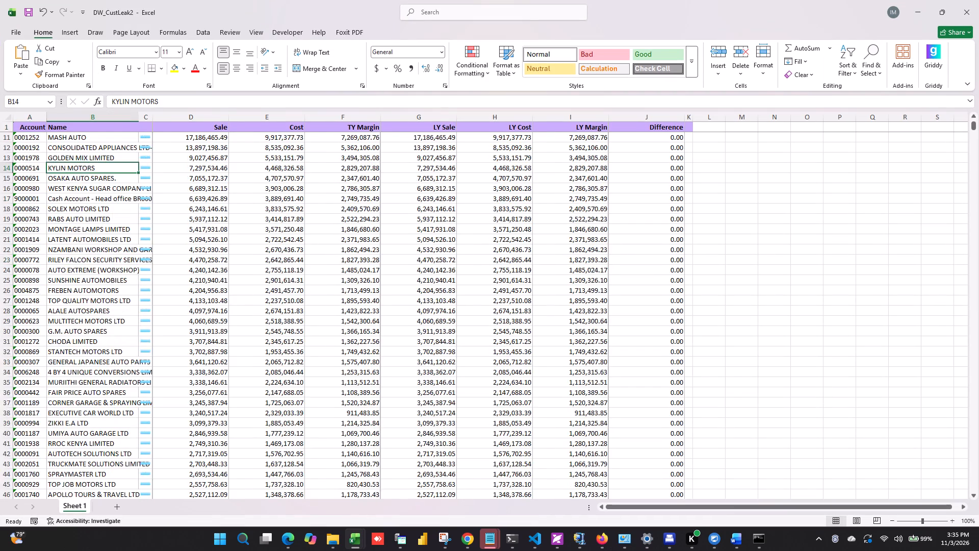
{"action": "scroll", "coordinate": [175, 238], "scroll_direction": "up", "scroll_amount": 8}
{"action": "left_click", "coordinate": [144, 116]}
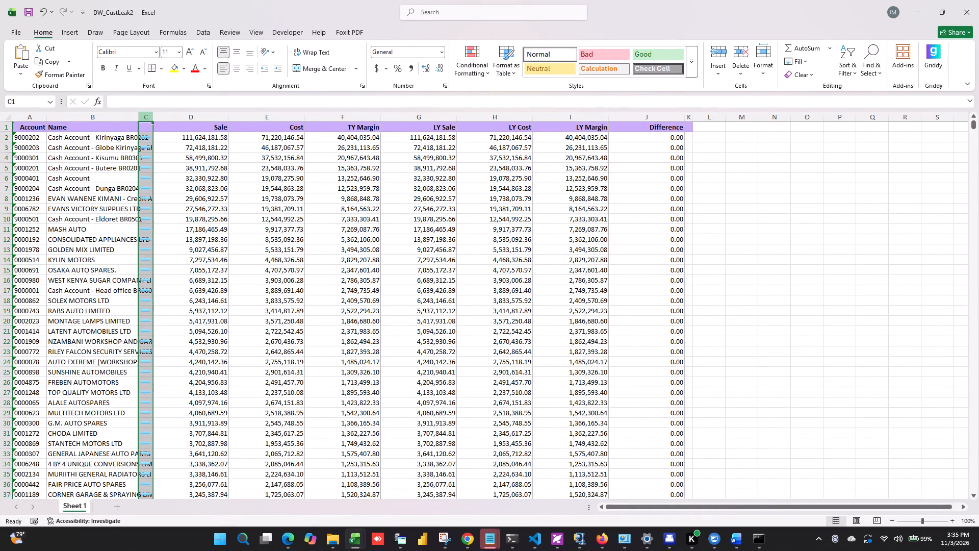
{"action": "left_click_drag", "start_coordinate": [140, 116], "coordinate": [178, 123]}
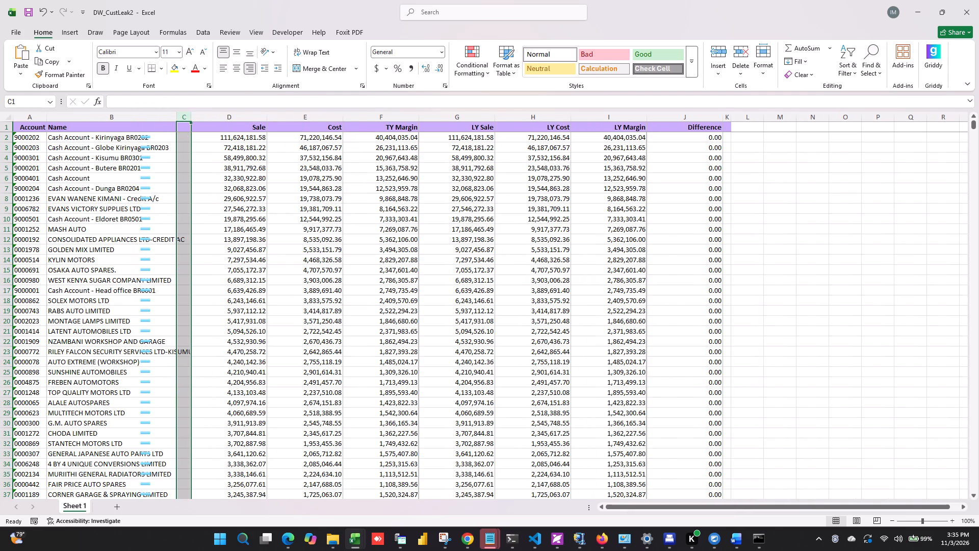
{"action": "left_click", "coordinate": [219, 193]}
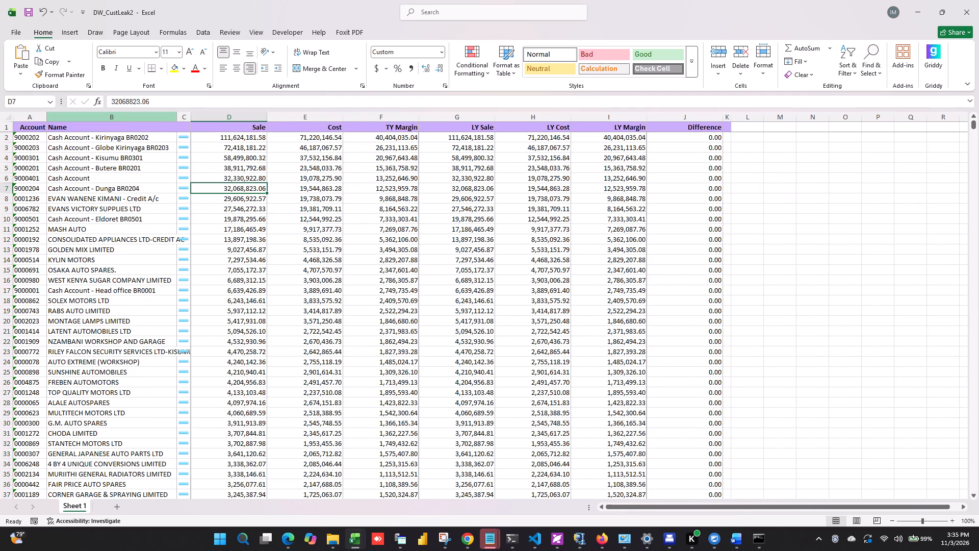
{"action": "left_click_drag", "start_coordinate": [176, 120], "coordinate": [200, 126]}
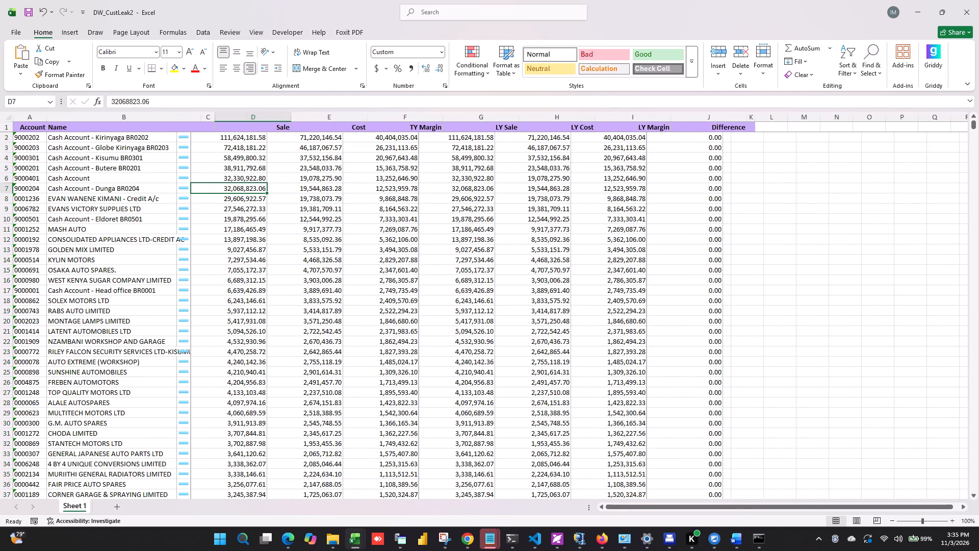
{"action": "left_click", "coordinate": [170, 307]}
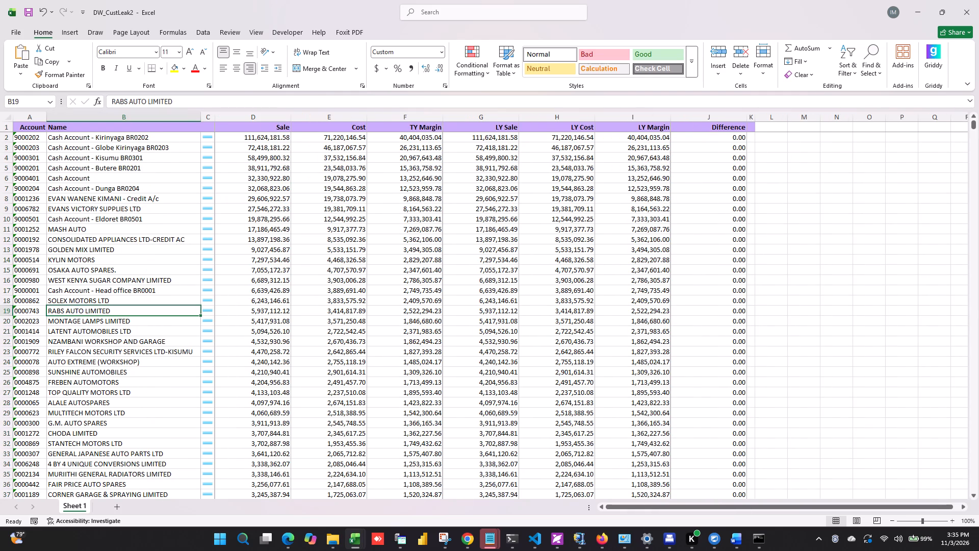
{"action": "left_click", "coordinate": [151, 127]}
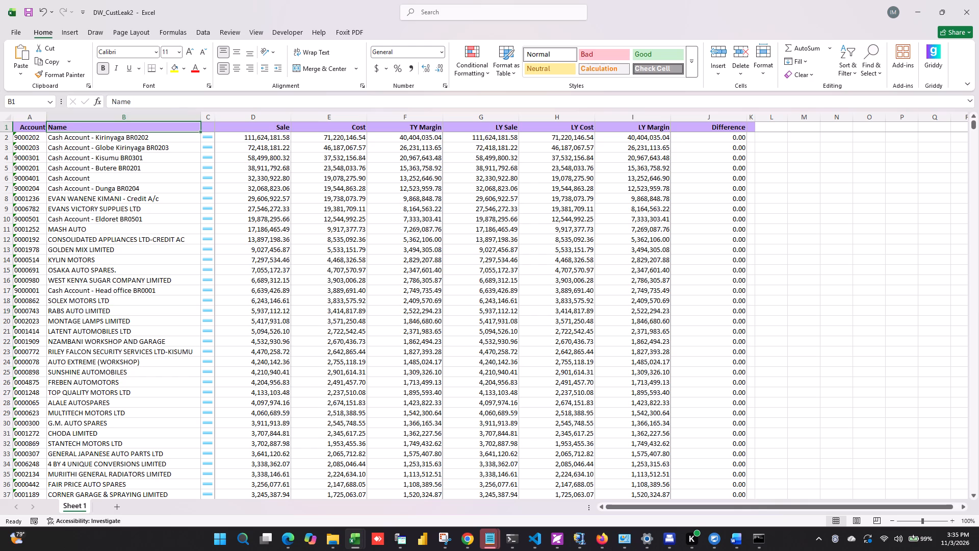
{"action": "left_click", "coordinate": [30, 141]}
{"action": "key", "text": "ctrl+c"}
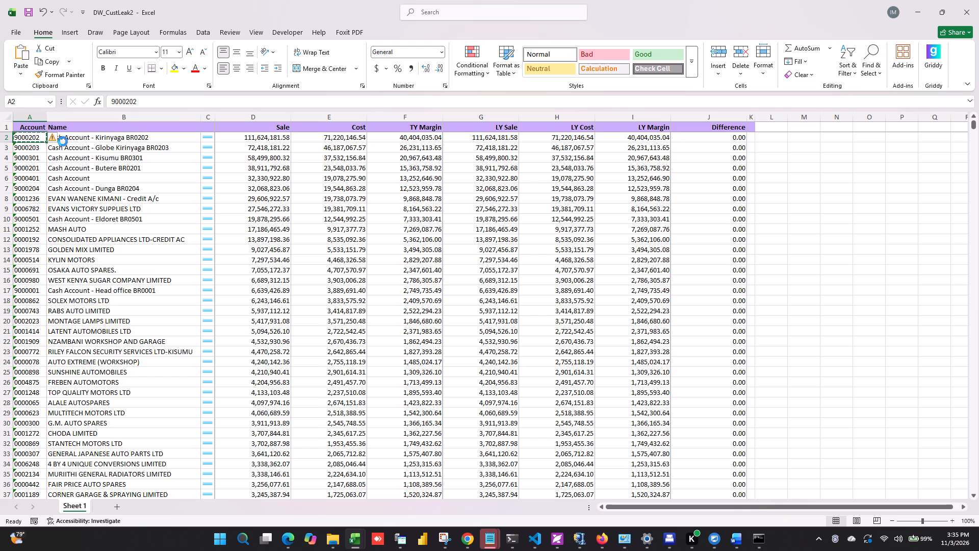
Switch to the K8 window showing the receivables Age Analysis and exit back to the main application favourites.
{"action": "left_click", "coordinate": [401, 535]}
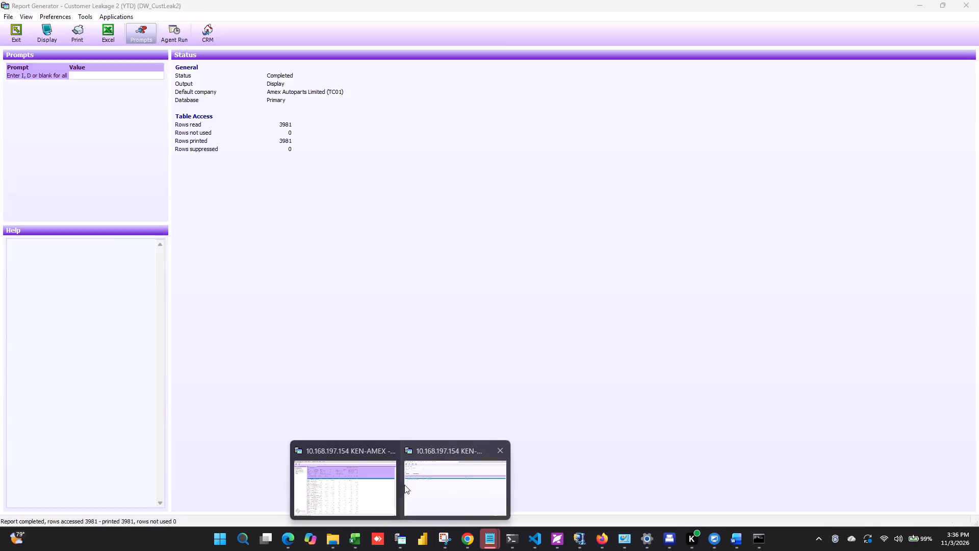
{"action": "left_click", "coordinate": [331, 481]}
{"action": "key", "text": "Escape"}
{"action": "key", "text": "Escape"}
{"action": "key", "text": "Escape"}
{"action": "key", "text": "Escape"}
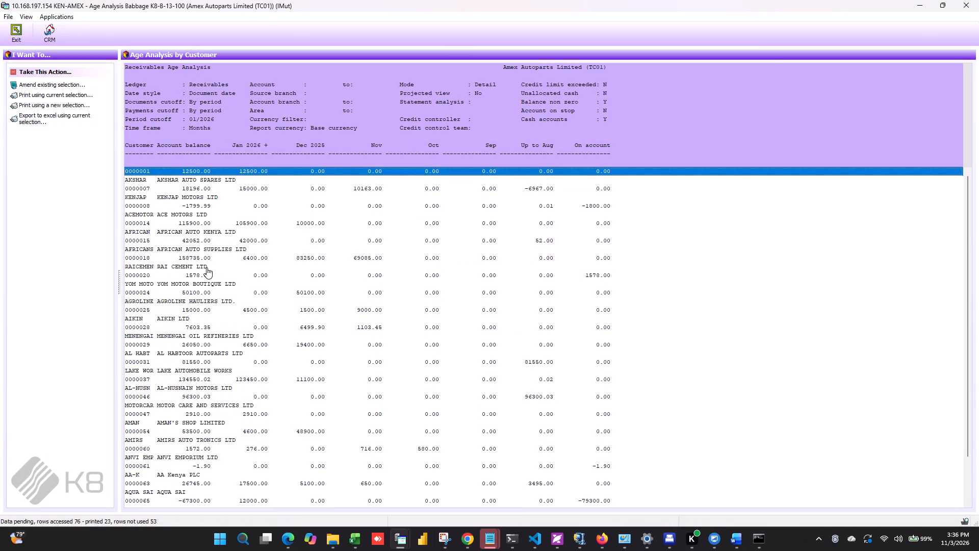
{"action": "key", "text": "Escape"}
{"action": "key", "text": "Return"}
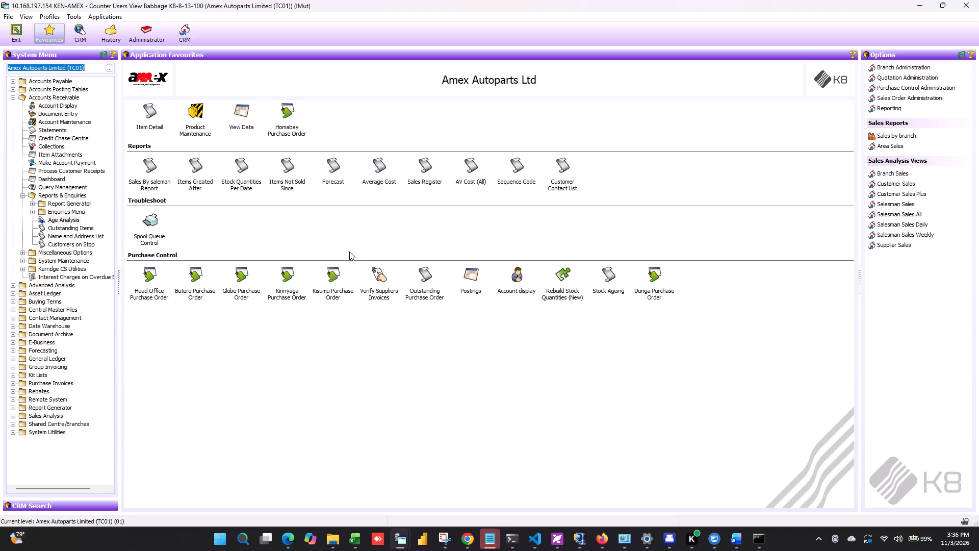
Open Account display, load the copied account code 9000202, and set the level to Amex Autoparts Limited (TC01).
{"action": "double_click", "coordinate": [524, 287]}
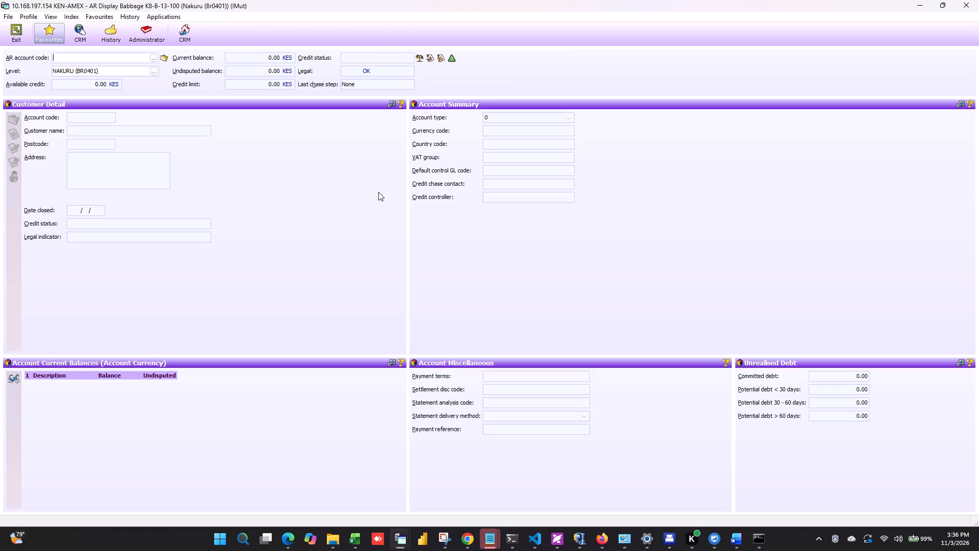
{"action": "key", "text": "ctrl+v"}
{"action": "left_click", "coordinate": [153, 72]}
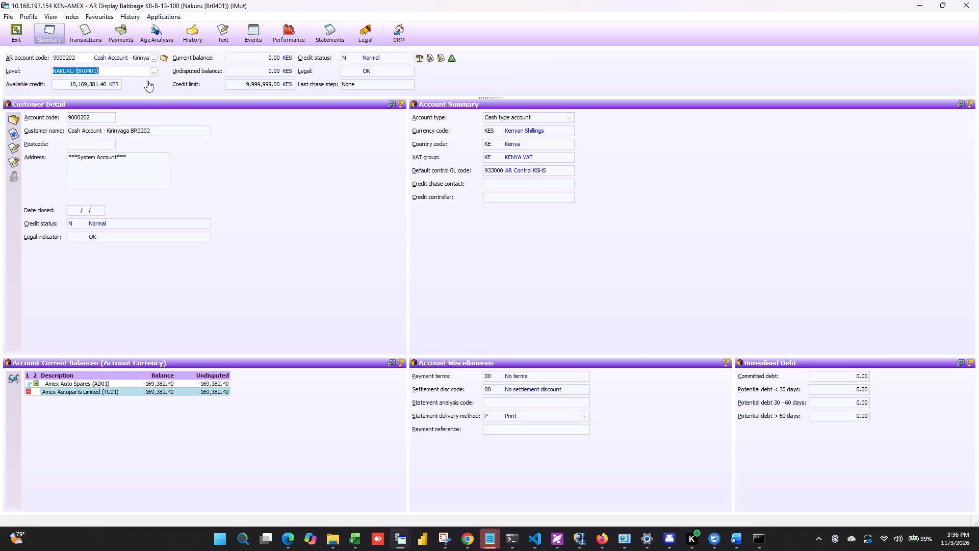
{"action": "left_click", "coordinate": [388, 184]}
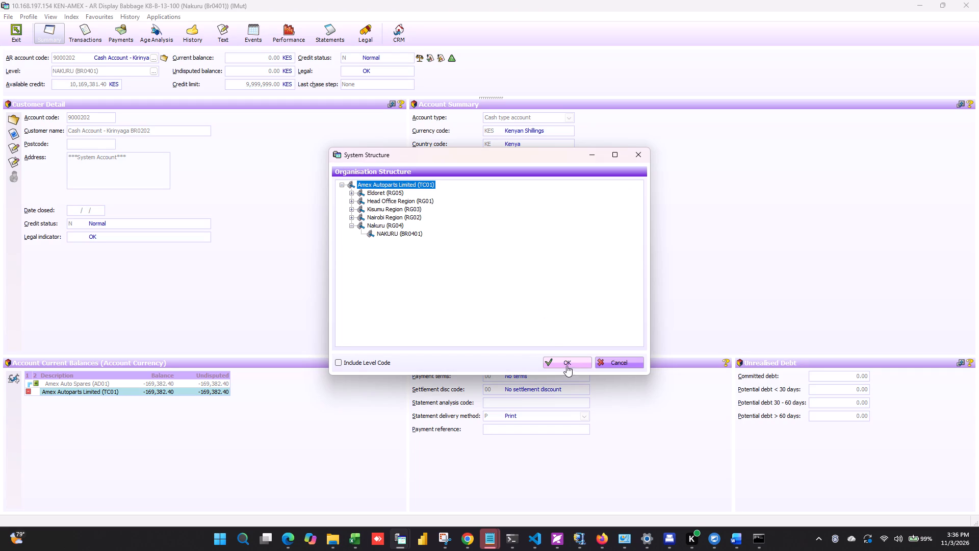
{"action": "left_click", "coordinate": [569, 367]}
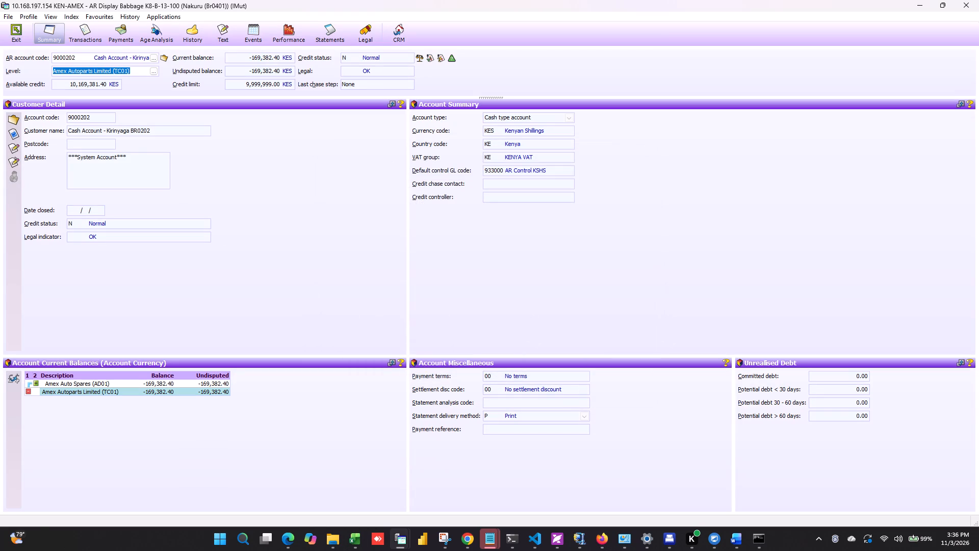
{"action": "key", "text": "Tab"}
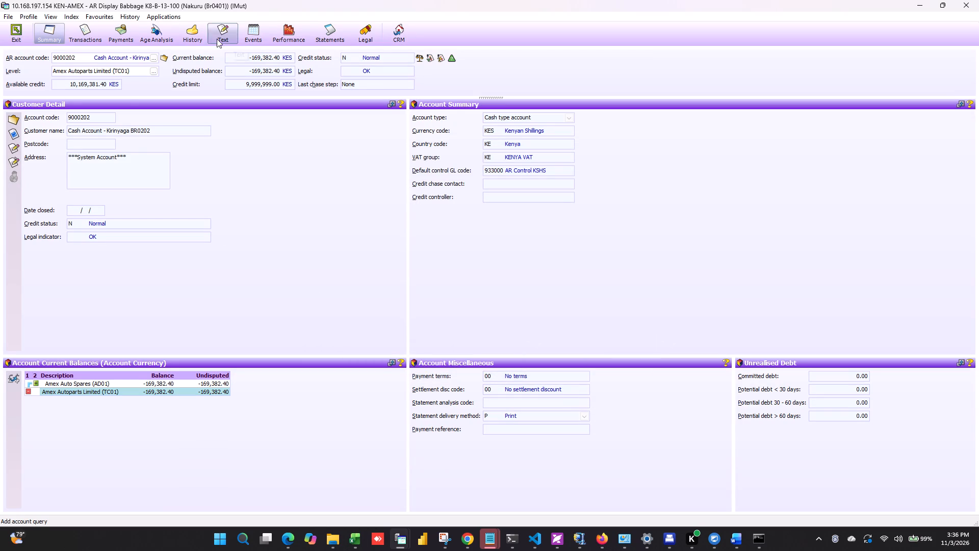
{"action": "left_click", "coordinate": [191, 36]}
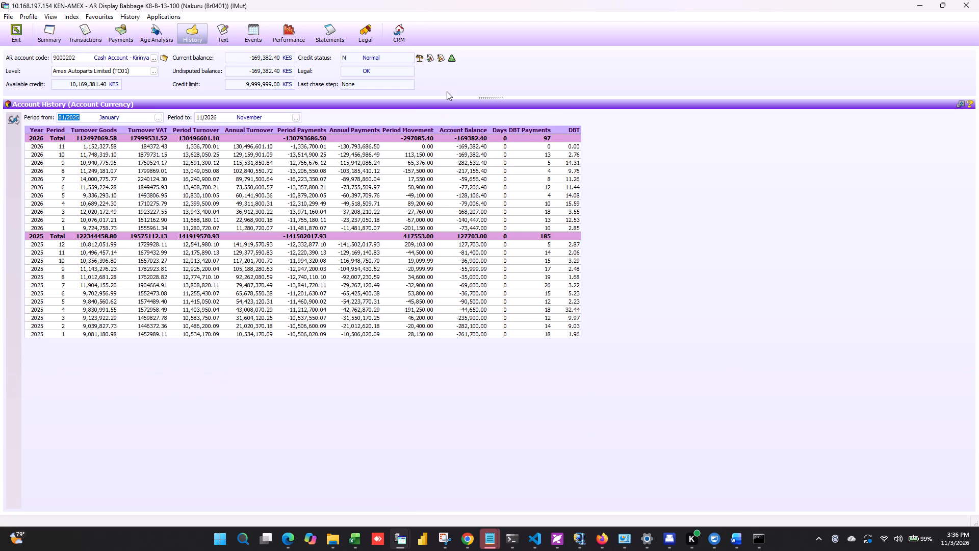
{"action": "key", "text": "super+Left"}
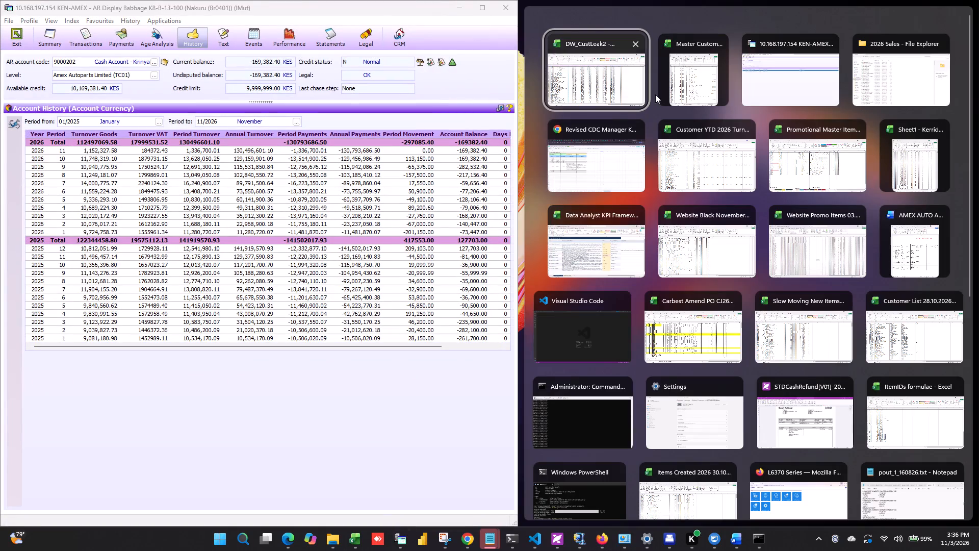
{"action": "left_click", "coordinate": [589, 77]}
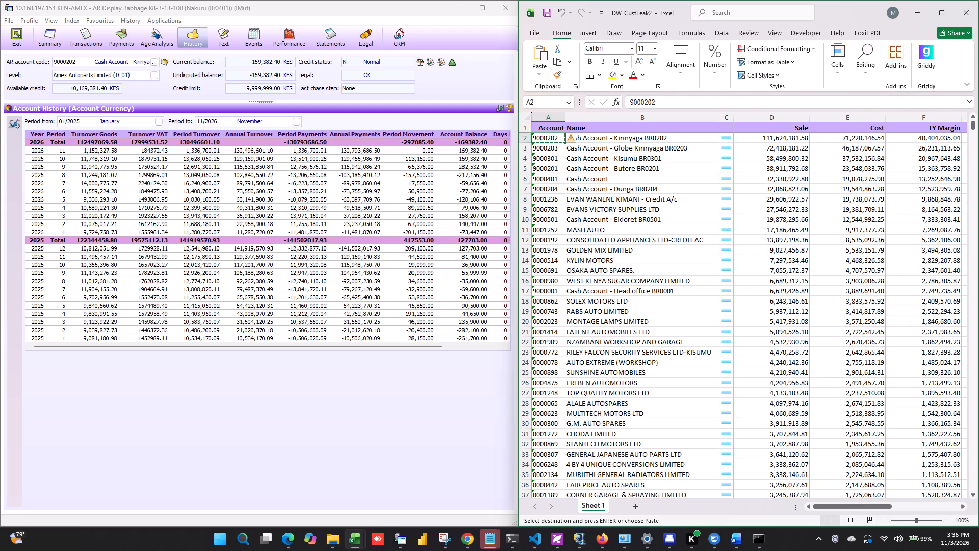
{"action": "left_click_drag", "start_coordinate": [859, 509], "coordinate": [897, 505]}
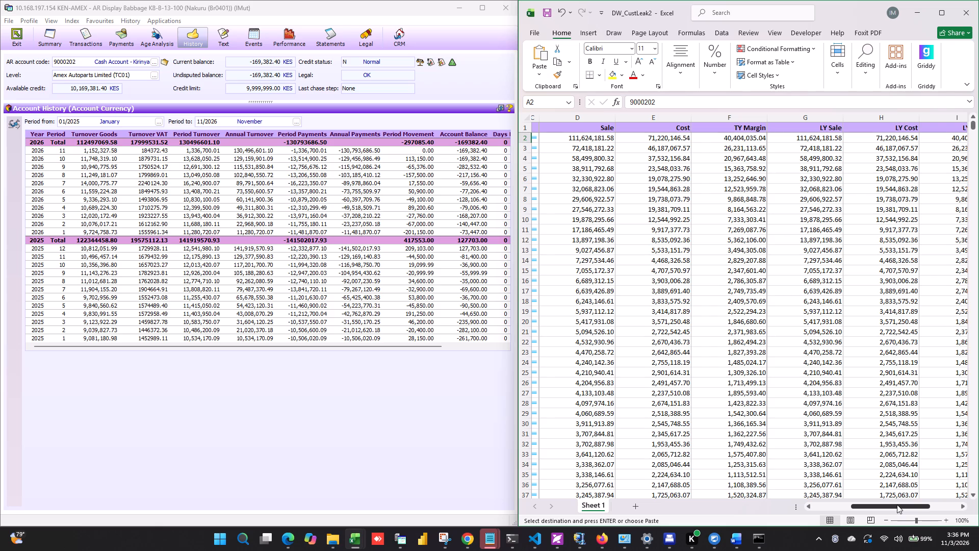
{"action": "left_click_drag", "start_coordinate": [897, 505], "coordinate": [953, 505]}
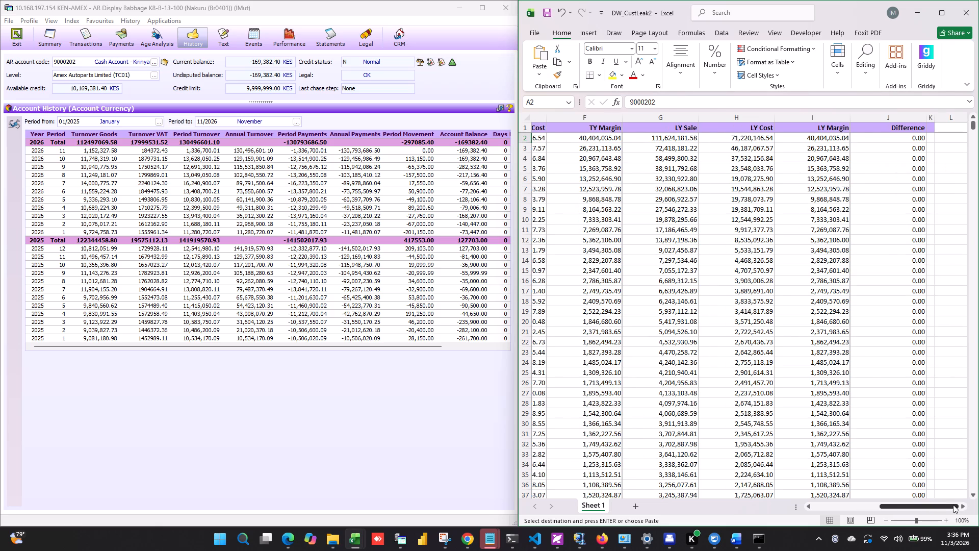
{"action": "left_click_drag", "start_coordinate": [953, 505], "coordinate": [866, 505]}
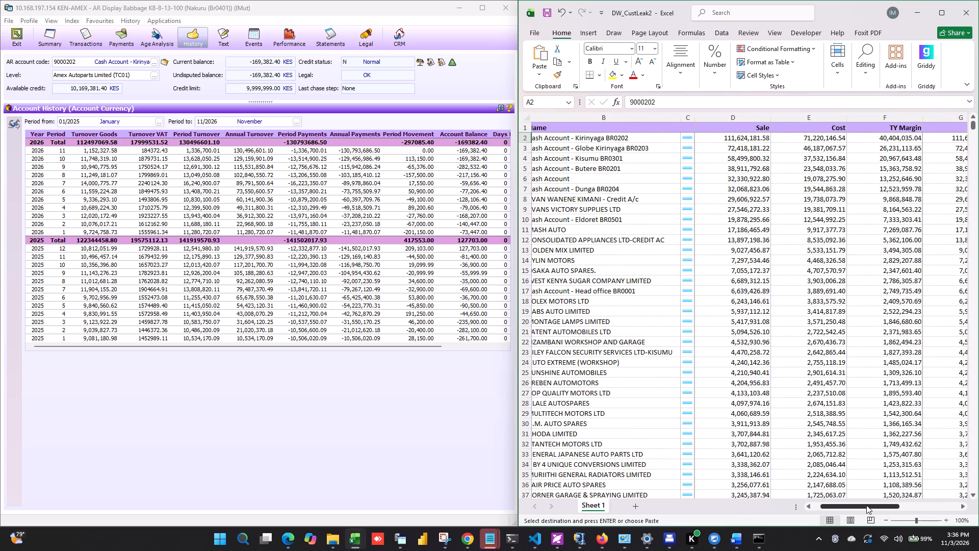
{"action": "left_click_drag", "start_coordinate": [866, 505], "coordinate": [864, 506]}
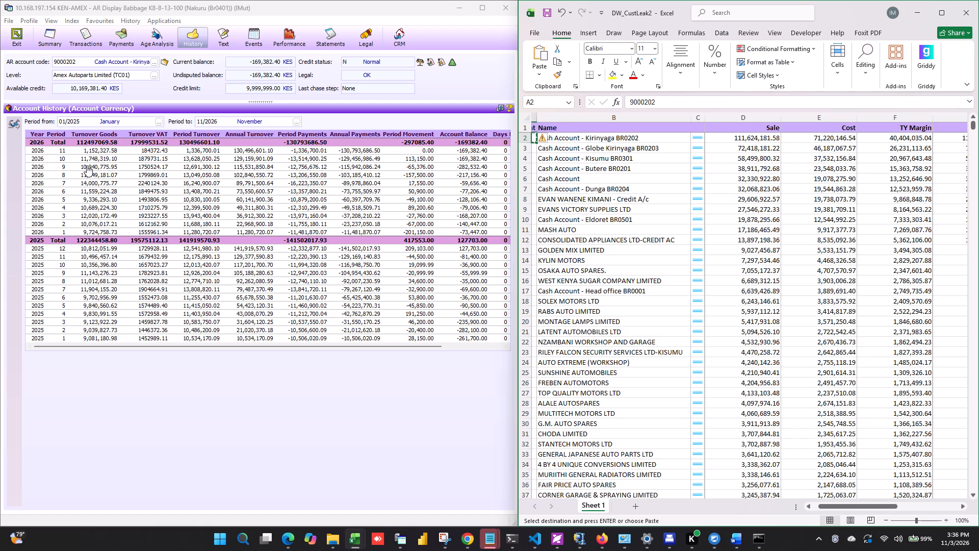
{"action": "left_click", "coordinate": [95, 160]}
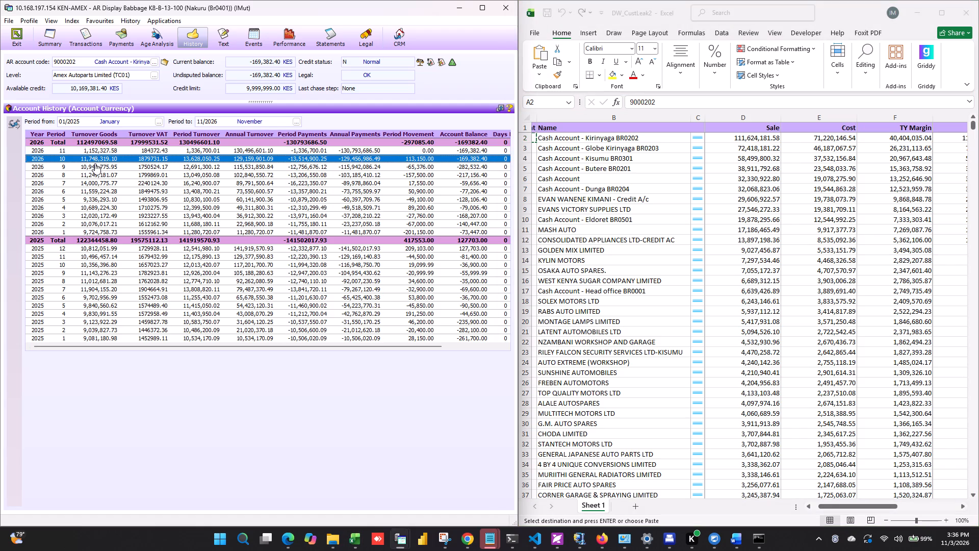
{"action": "left_click", "coordinate": [95, 165]}
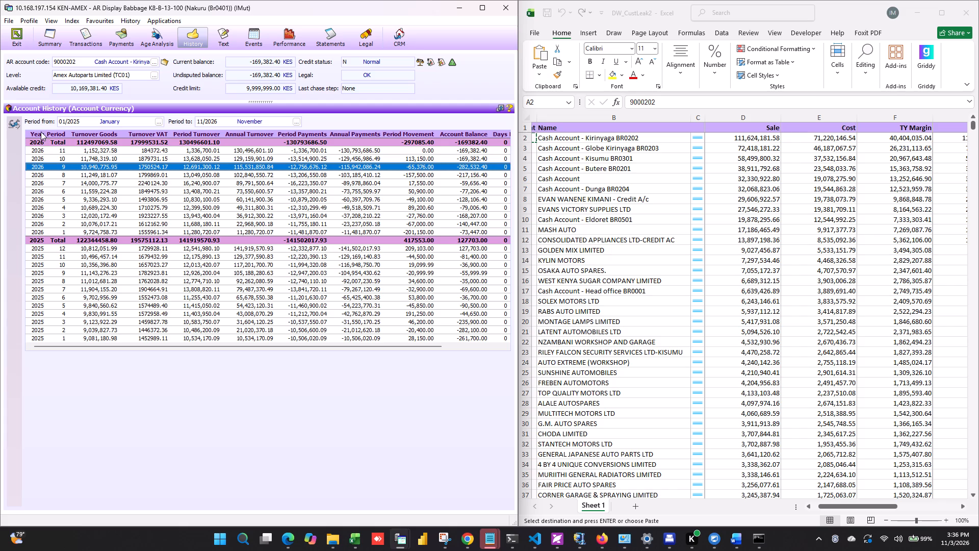
{"action": "left_click", "coordinate": [44, 156]}
{"action": "right_click", "coordinate": [39, 134], "text": "ctrl"}
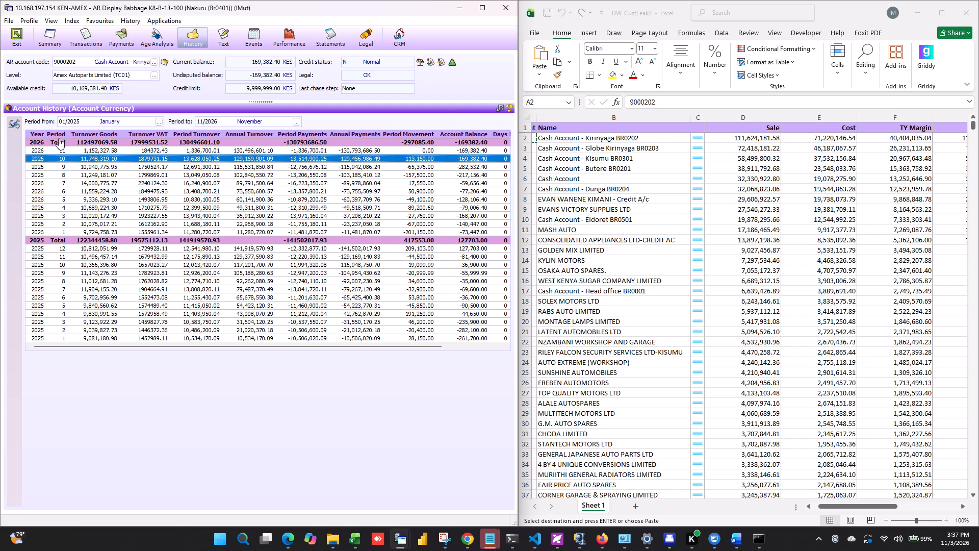
{"action": "right_click", "coordinate": [35, 132], "text": "ctrl"}
{"action": "key", "text": "alt+Tab"}
{"action": "left_click", "coordinate": [640, 506]}
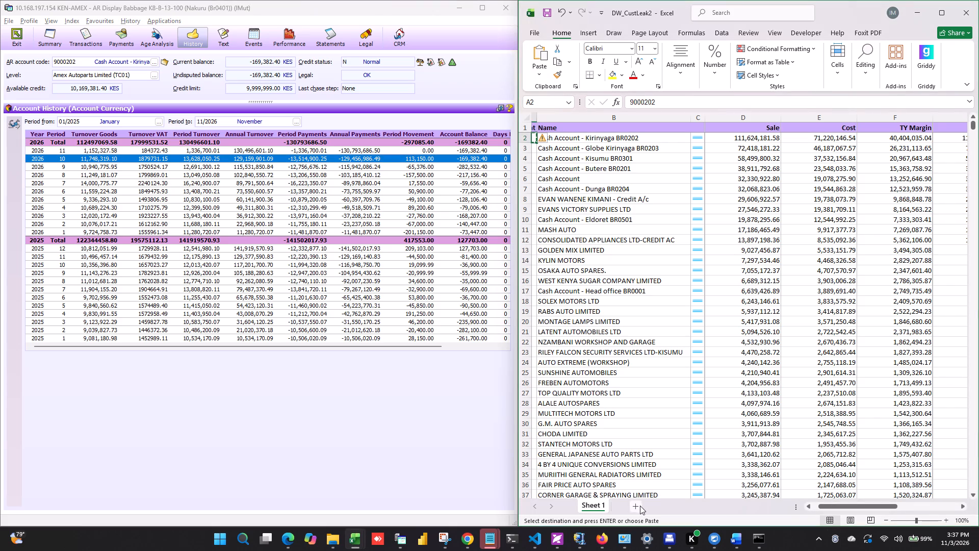
{"action": "left_click", "coordinate": [547, 128]}
{"action": "key", "text": "ctrl+v"}
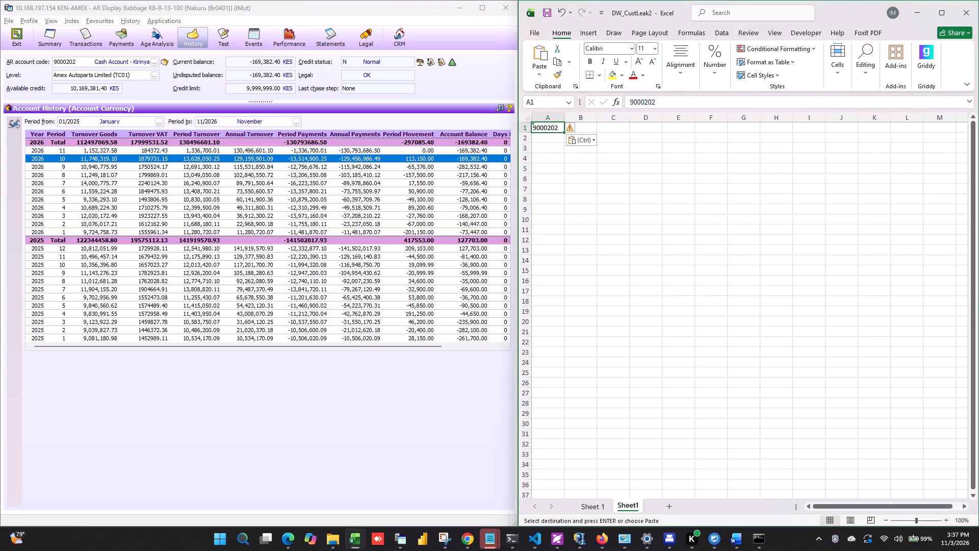
{"action": "key", "text": "Delete"}
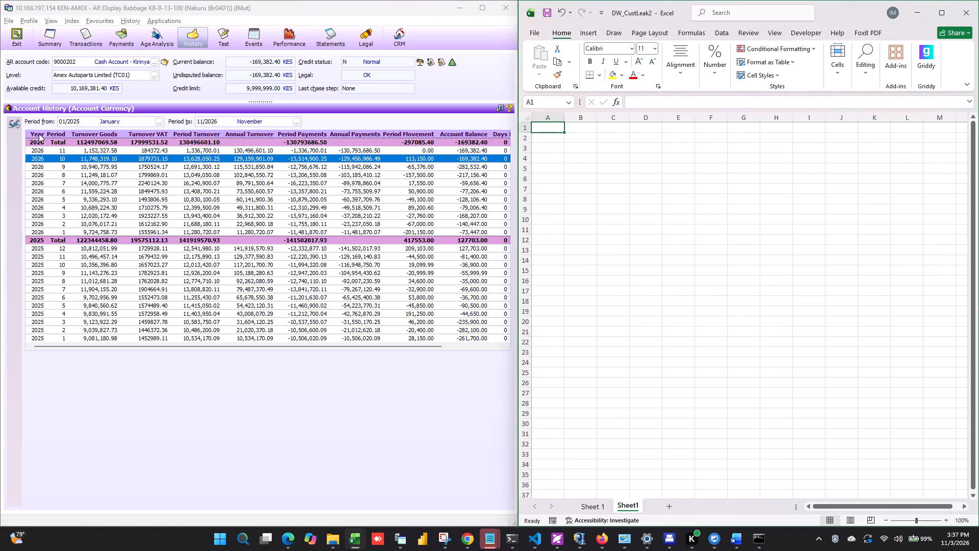
{"action": "right_click", "coordinate": [39, 134], "text": "ctrl"}
{"action": "left_click", "coordinate": [553, 127]}
{"action": "key", "text": "ctrl+v"}
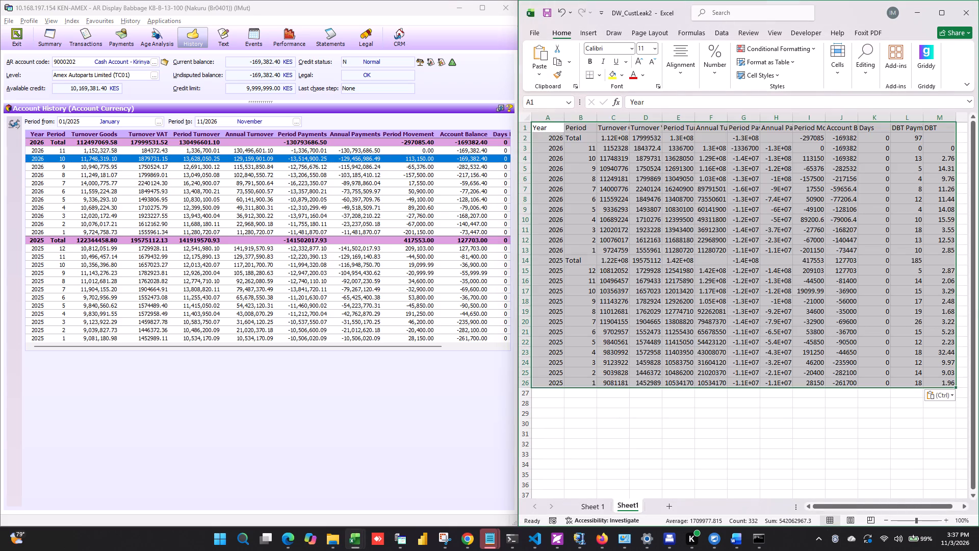
Widen the Turnover Goods column in the pasted history so its figures show in full.
{"action": "left_click", "coordinate": [714, 238]}
{"action": "left_click_drag", "start_coordinate": [631, 121], "coordinate": [646, 125]}
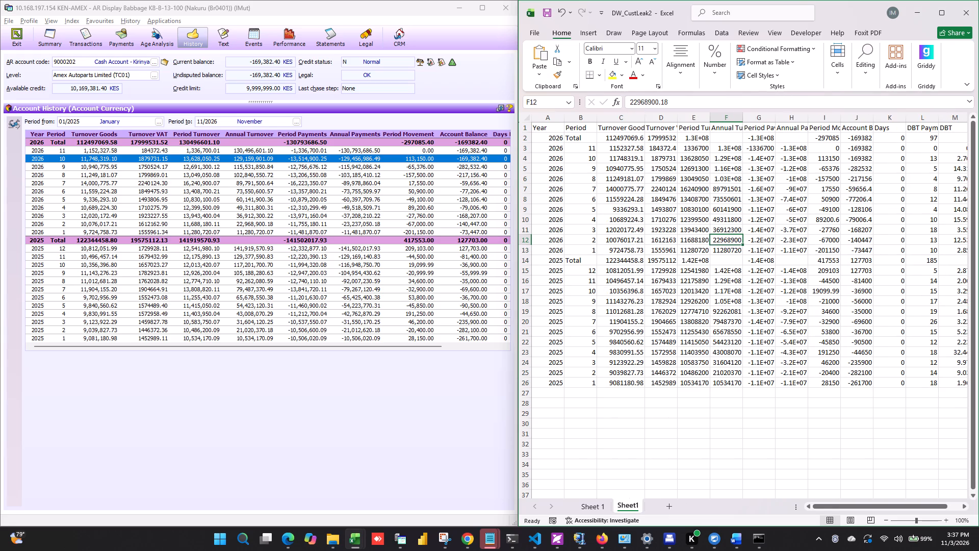
Total the 2026 monthly Turnover Goods values, check them against the Sale column on Sheet 1, and return to the pasted history.
{"action": "left_click_drag", "start_coordinate": [636, 149], "coordinate": [633, 245]}
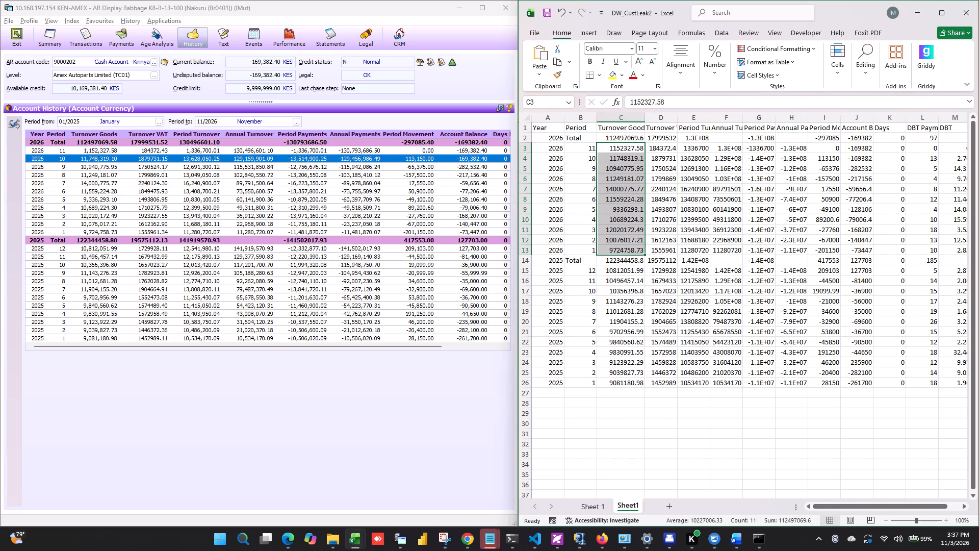
{"action": "double_click", "coordinate": [795, 525]}
{"action": "left_click", "coordinate": [590, 510]}
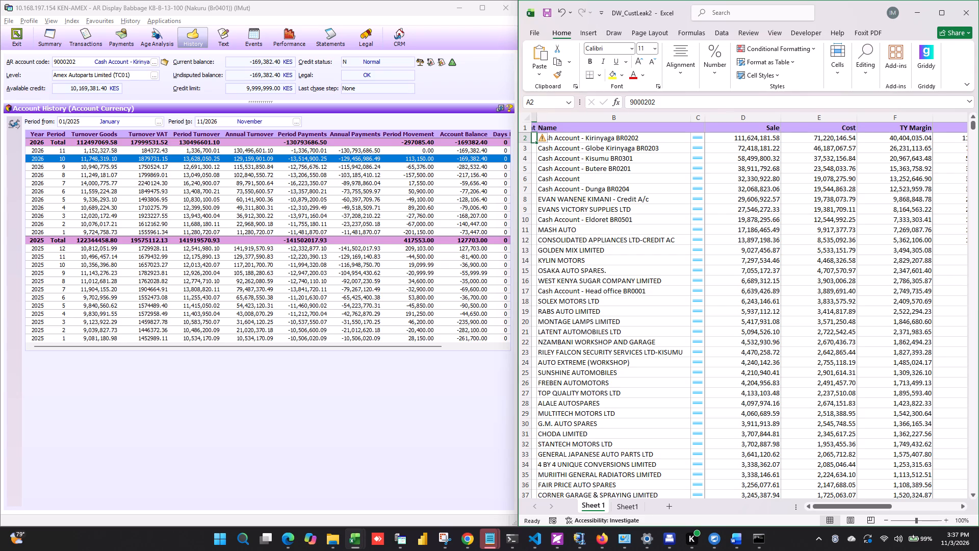
{"action": "left_click", "coordinate": [621, 511]}
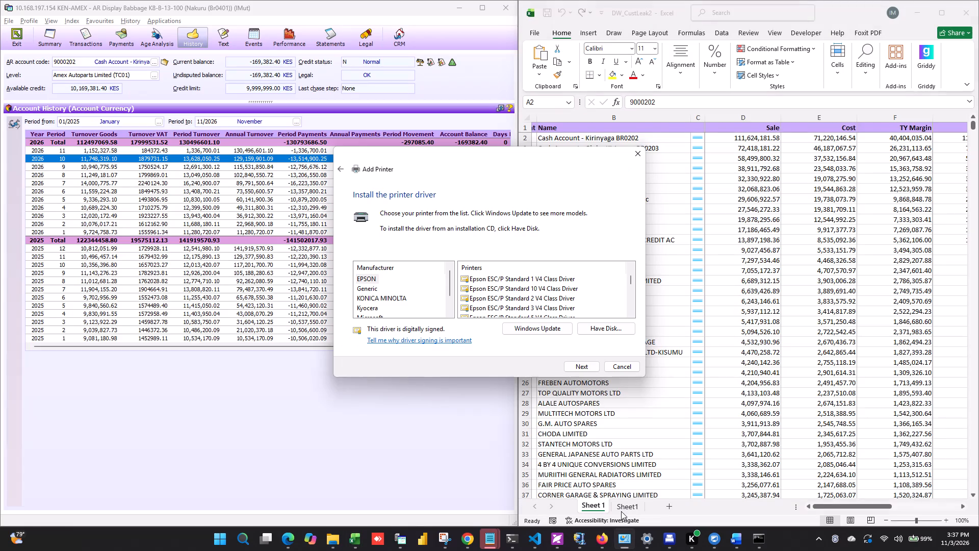
{"action": "left_click", "coordinate": [623, 510]}
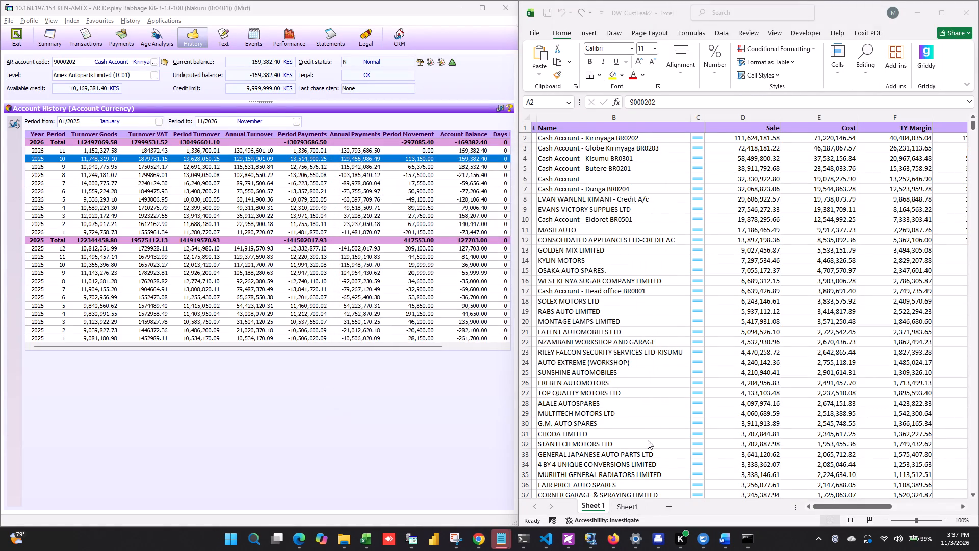
{"action": "left_click", "coordinate": [629, 504]}
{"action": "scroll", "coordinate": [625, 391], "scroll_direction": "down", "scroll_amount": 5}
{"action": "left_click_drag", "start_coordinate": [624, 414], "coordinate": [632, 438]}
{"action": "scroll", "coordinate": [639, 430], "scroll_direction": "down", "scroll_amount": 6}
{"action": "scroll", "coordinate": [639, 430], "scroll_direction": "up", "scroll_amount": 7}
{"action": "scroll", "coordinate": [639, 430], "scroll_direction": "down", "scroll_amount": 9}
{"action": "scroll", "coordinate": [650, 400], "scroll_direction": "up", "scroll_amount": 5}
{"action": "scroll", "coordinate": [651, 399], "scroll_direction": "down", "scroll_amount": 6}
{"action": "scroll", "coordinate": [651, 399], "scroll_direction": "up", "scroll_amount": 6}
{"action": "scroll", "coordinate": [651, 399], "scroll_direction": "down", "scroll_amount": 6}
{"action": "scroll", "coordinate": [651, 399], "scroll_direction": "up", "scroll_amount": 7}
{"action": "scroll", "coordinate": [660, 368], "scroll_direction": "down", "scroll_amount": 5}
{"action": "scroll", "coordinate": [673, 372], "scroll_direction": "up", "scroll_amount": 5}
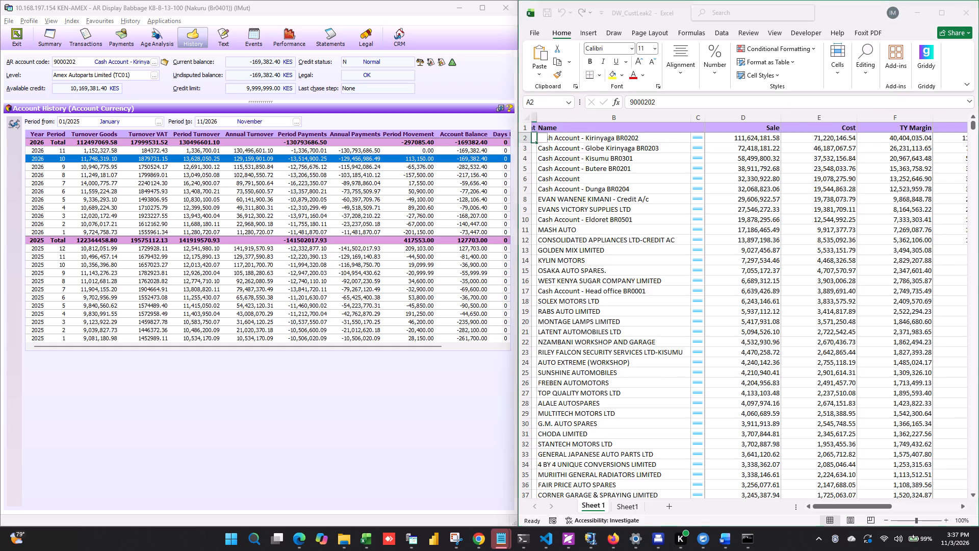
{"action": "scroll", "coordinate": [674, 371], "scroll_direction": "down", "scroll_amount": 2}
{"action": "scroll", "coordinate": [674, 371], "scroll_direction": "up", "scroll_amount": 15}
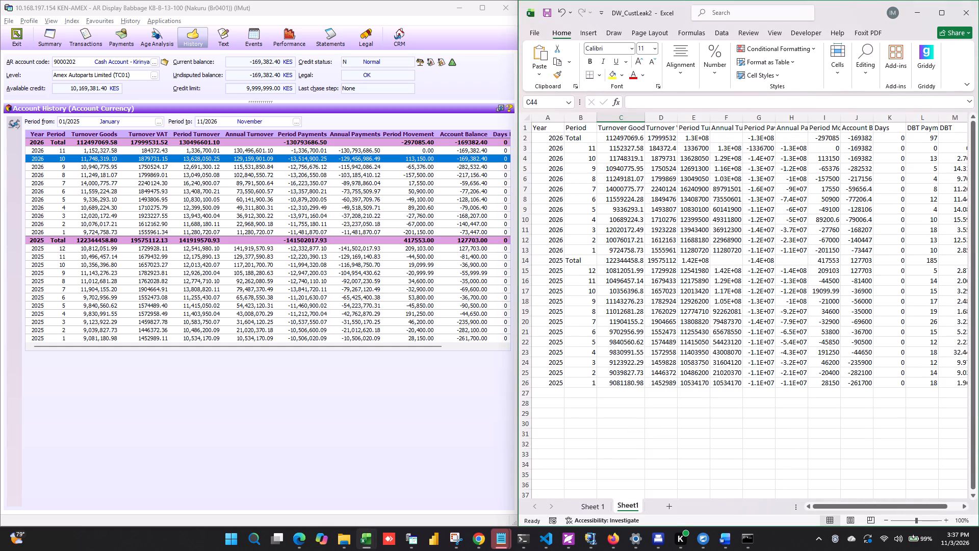
Total Turnover Goods for 2026 periods 1 to 11 again and compare it with the Sale figure for Cash Account - Kirinyaga BR0202.
{"action": "left_click_drag", "start_coordinate": [623, 138], "coordinate": [623, 222]}
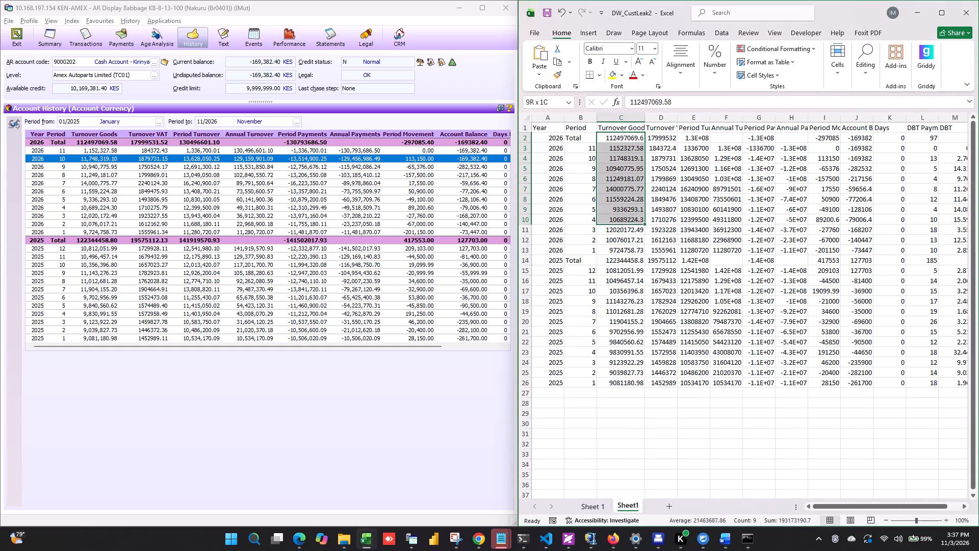
{"action": "left_click_drag", "start_coordinate": [623, 222], "coordinate": [623, 251]}
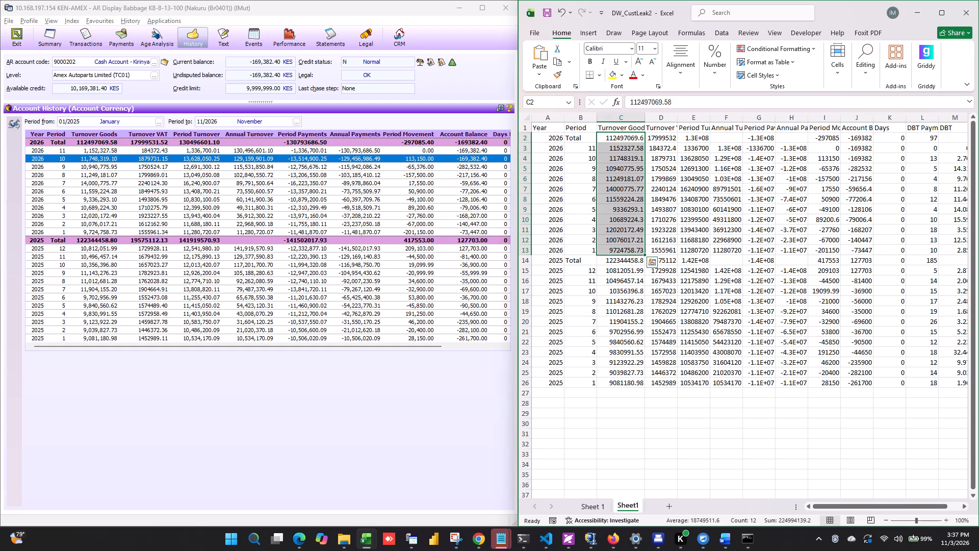
{"action": "left_click", "coordinate": [632, 177]}
{"action": "left_click_drag", "start_coordinate": [632, 150], "coordinate": [630, 259]}
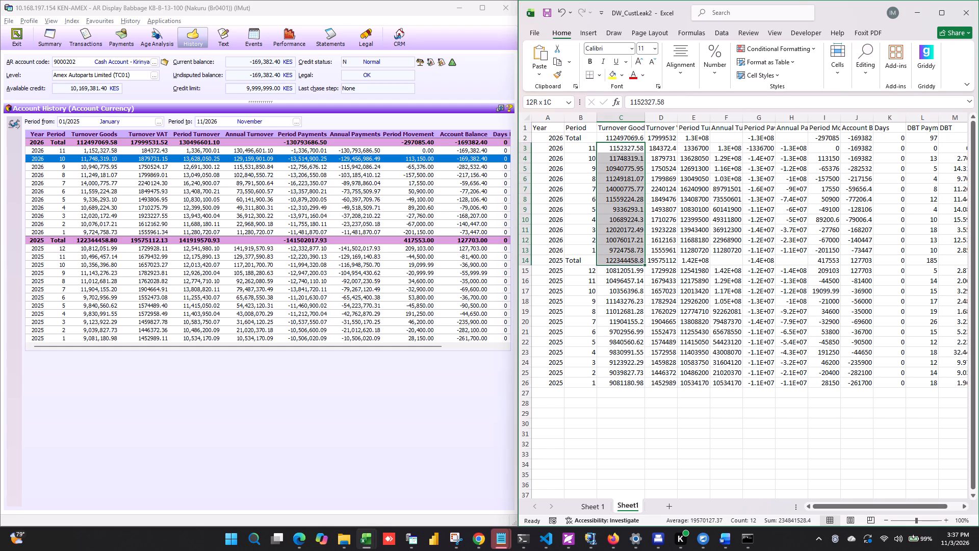
{"action": "left_click_drag", "start_coordinate": [630, 259], "coordinate": [633, 249]}
{"action": "left_click", "coordinate": [598, 500]}
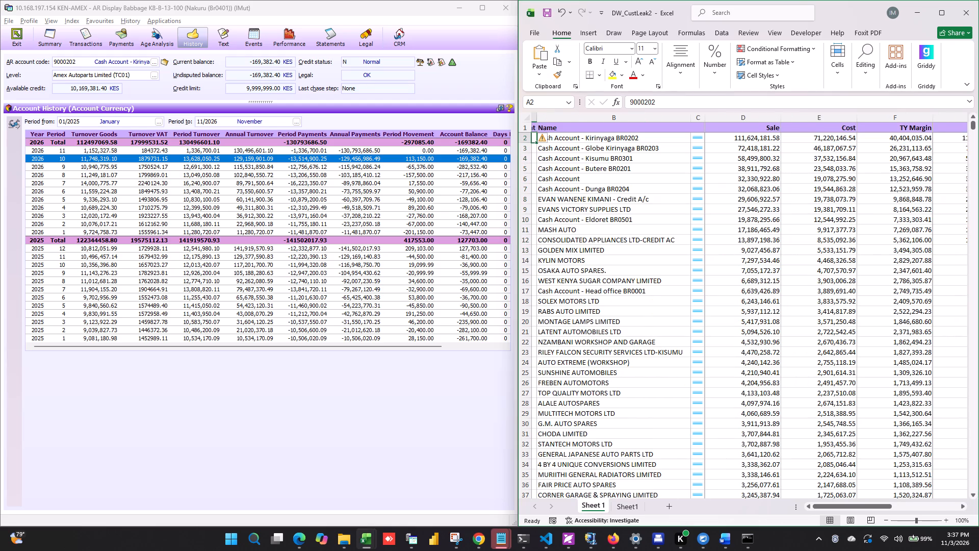
{"action": "left_click", "coordinate": [756, 141]}
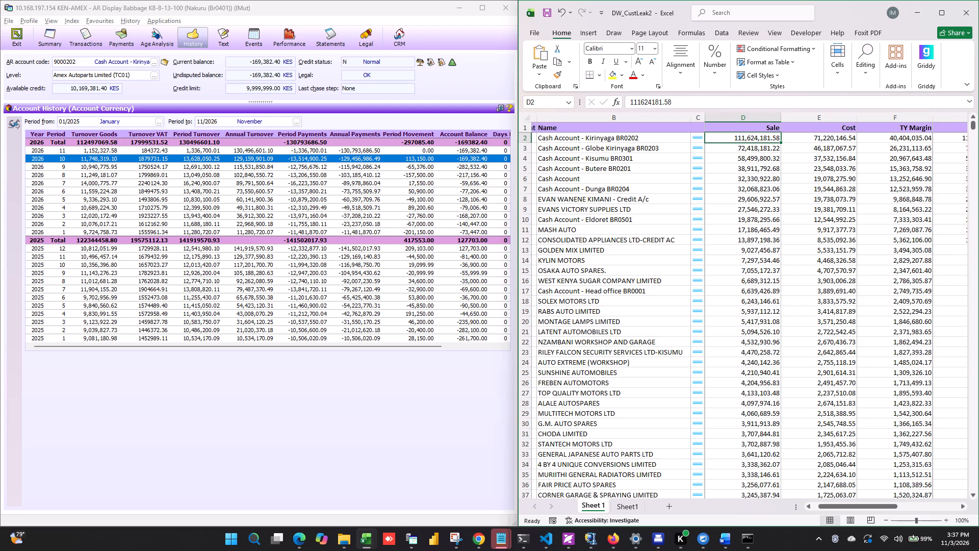
Look through the customer names on Sheet 1 for another account to check and find MASH AUTO's account code, 0001252.
{"action": "left_click", "coordinate": [574, 118]}
{"action": "scroll", "coordinate": [670, 303], "scroll_direction": "down", "scroll_amount": 3}
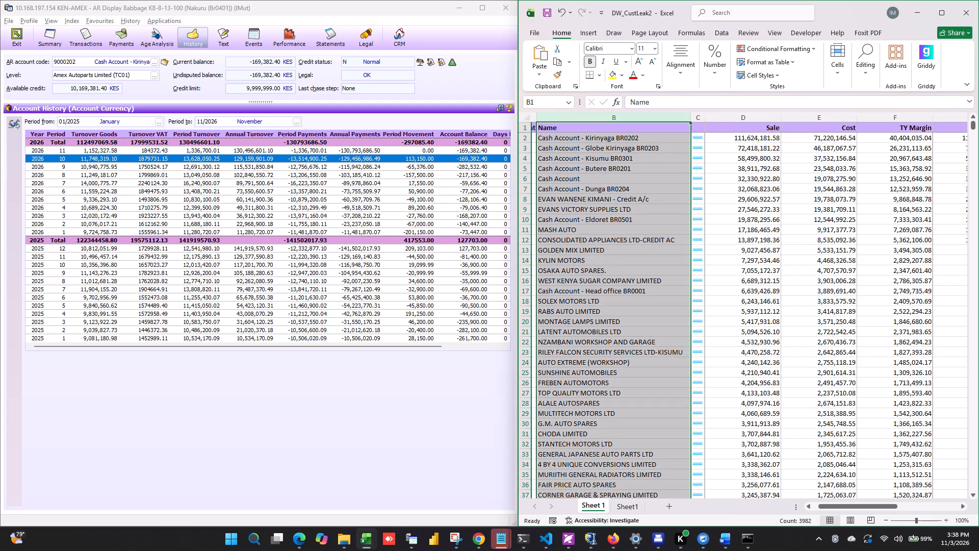
{"action": "left_click", "coordinate": [624, 403]}
{"action": "scroll", "coordinate": [611, 416], "scroll_direction": "up", "scroll_amount": 1}
{"action": "scroll", "coordinate": [669, 230], "scroll_direction": "down", "scroll_amount": 4}
{"action": "scroll", "coordinate": [669, 230], "scroll_direction": "up", "scroll_amount": 1}
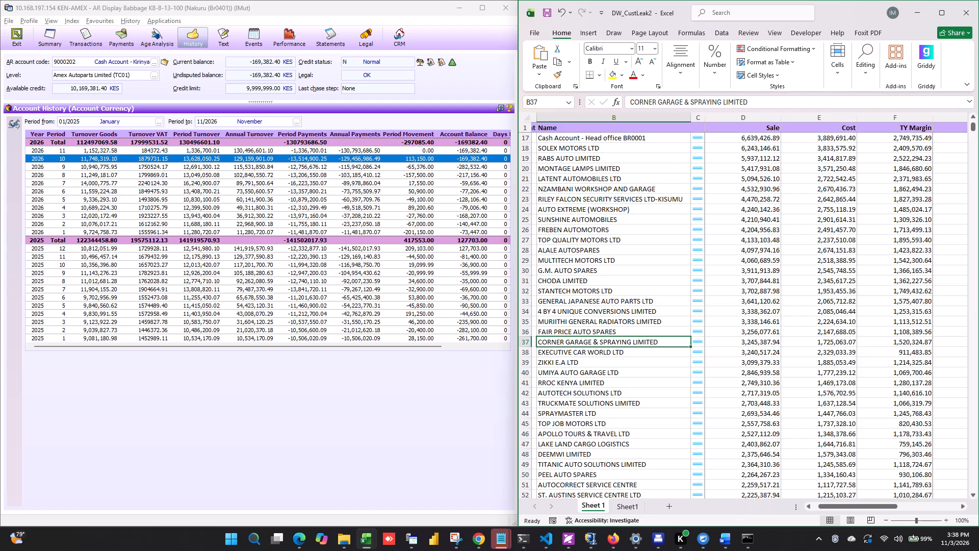
{"action": "left_click", "coordinate": [590, 182]}
{"action": "scroll", "coordinate": [583, 232], "scroll_direction": "up", "scroll_amount": 7}
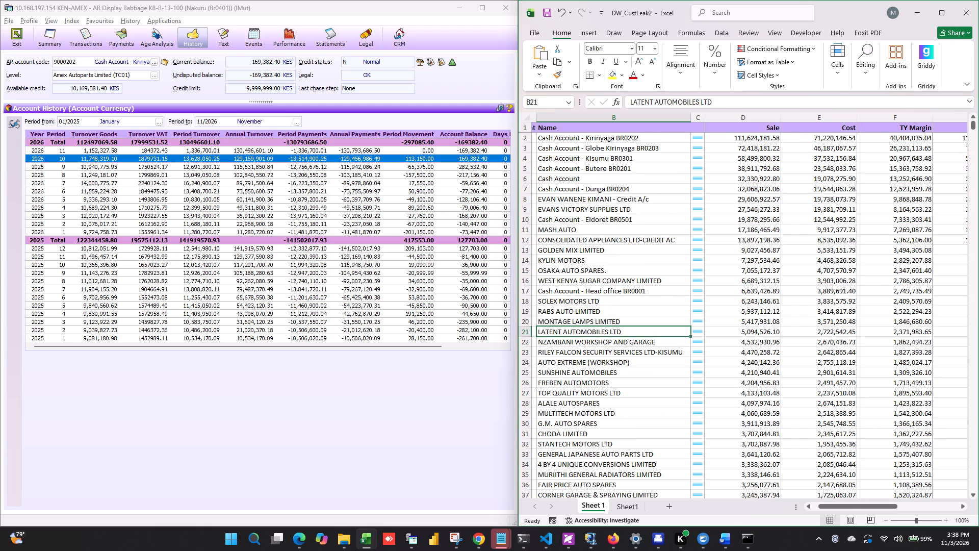
{"action": "scroll", "coordinate": [583, 232], "scroll_direction": "up", "scroll_amount": 12}
{"action": "left_click", "coordinate": [606, 153]}
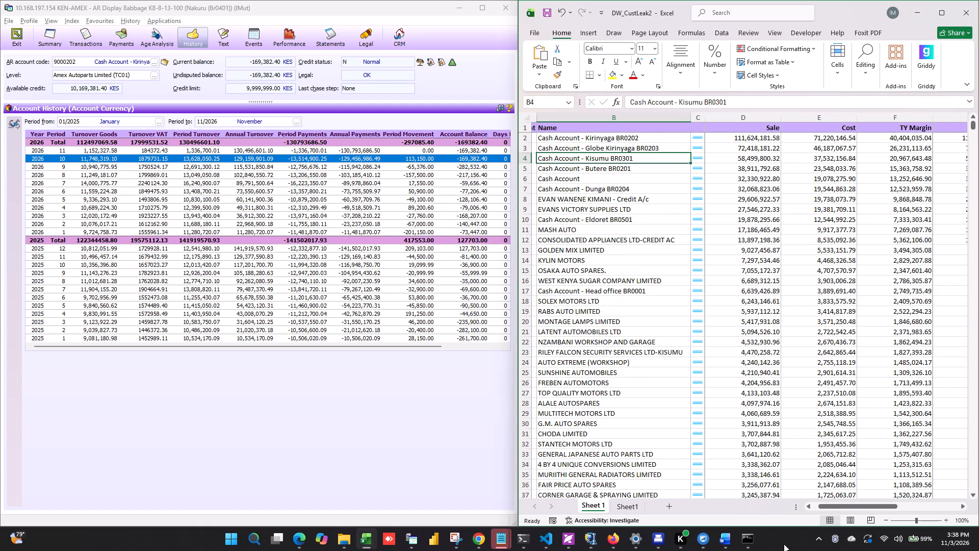
{"action": "left_click_drag", "start_coordinate": [828, 506], "coordinate": [744, 518]}
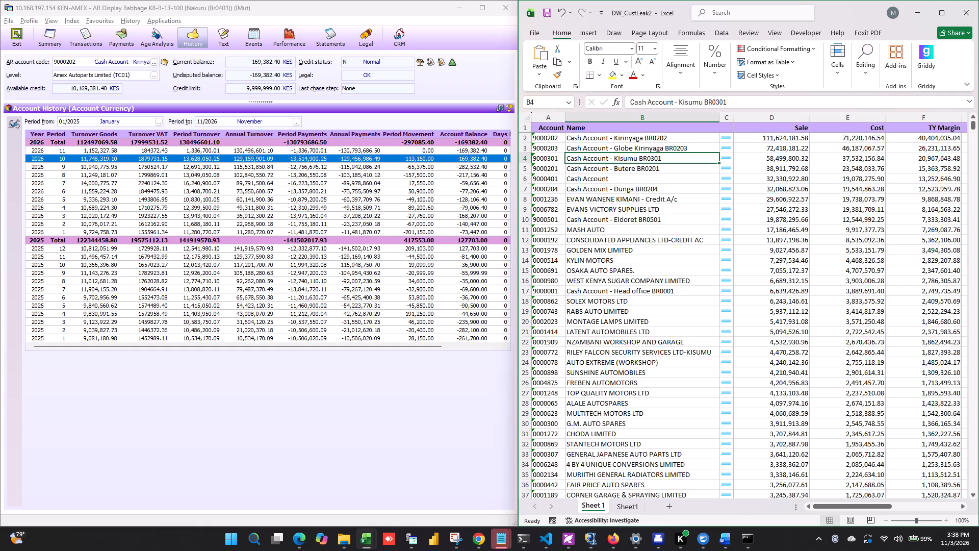
{"action": "left_click", "coordinate": [546, 231]}
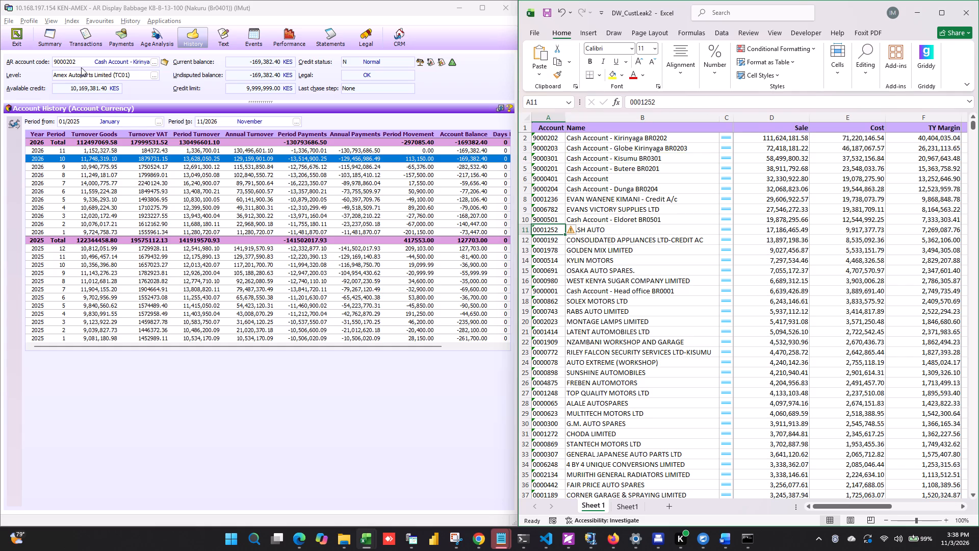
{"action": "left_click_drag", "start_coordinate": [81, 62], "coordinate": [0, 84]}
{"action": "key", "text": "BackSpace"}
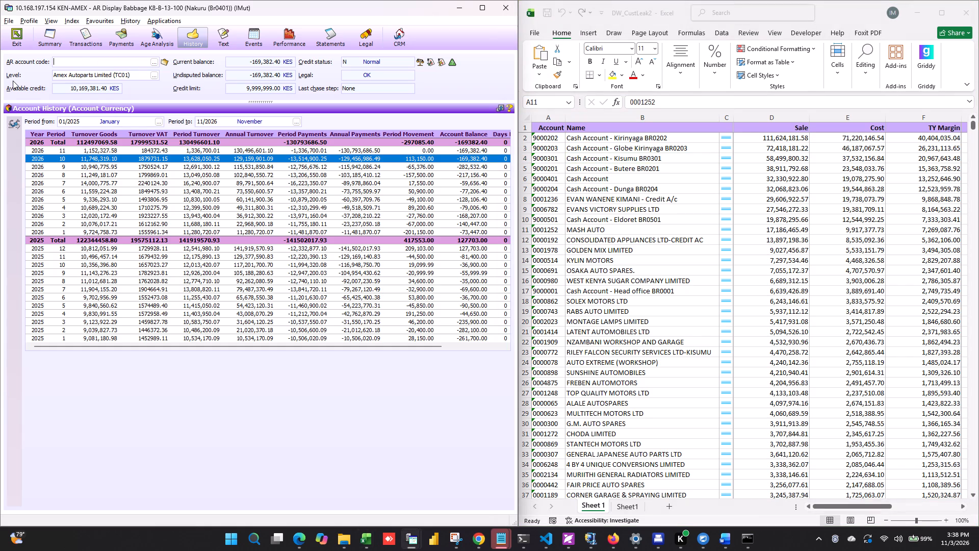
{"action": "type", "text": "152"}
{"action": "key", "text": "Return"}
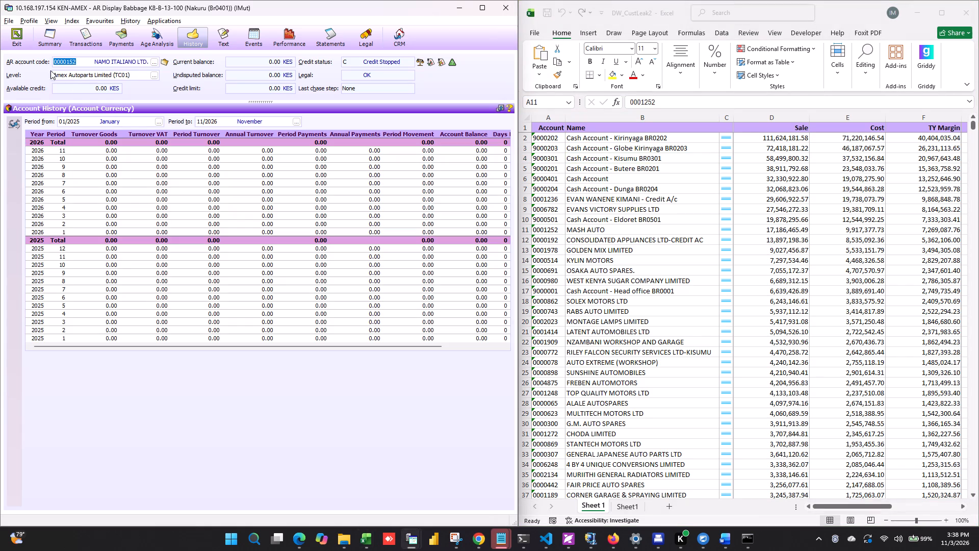
Load account 1252 in the K8 account history and compare its 2026 Turnover Goods with MASH AUTO's Sale figure in the workbook.
{"action": "key", "text": "BackSpace"}
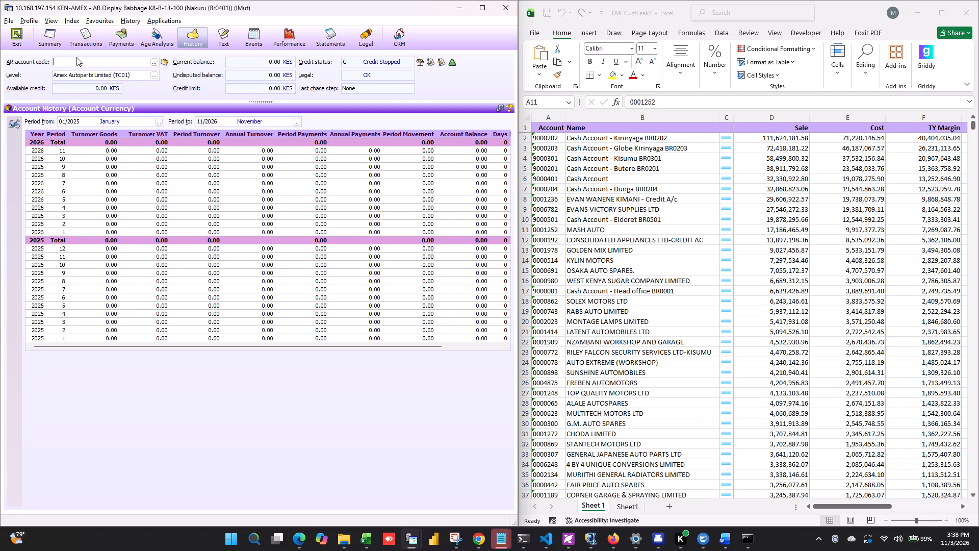
{"action": "type", "text": "1252"}
{"action": "key", "text": "Return"}
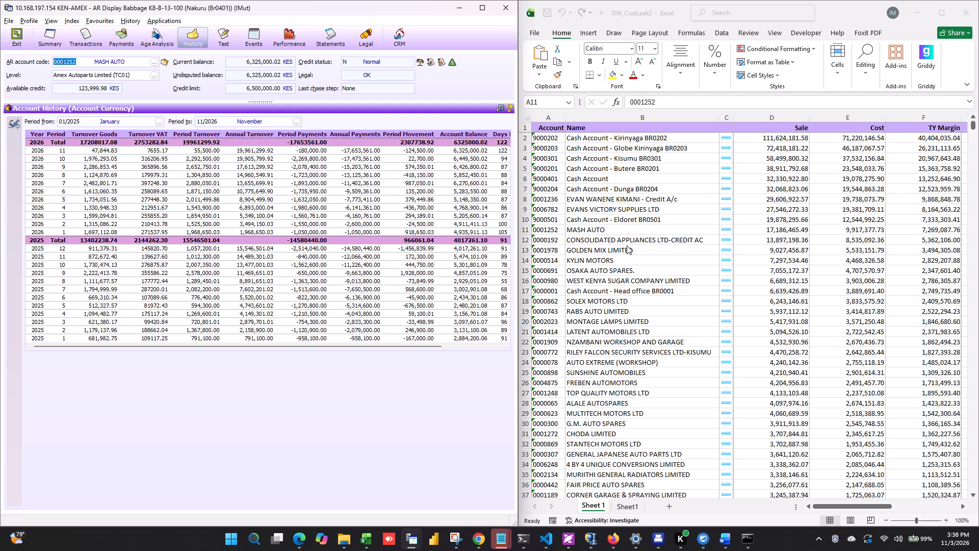
{"action": "left_click", "coordinate": [789, 232]}
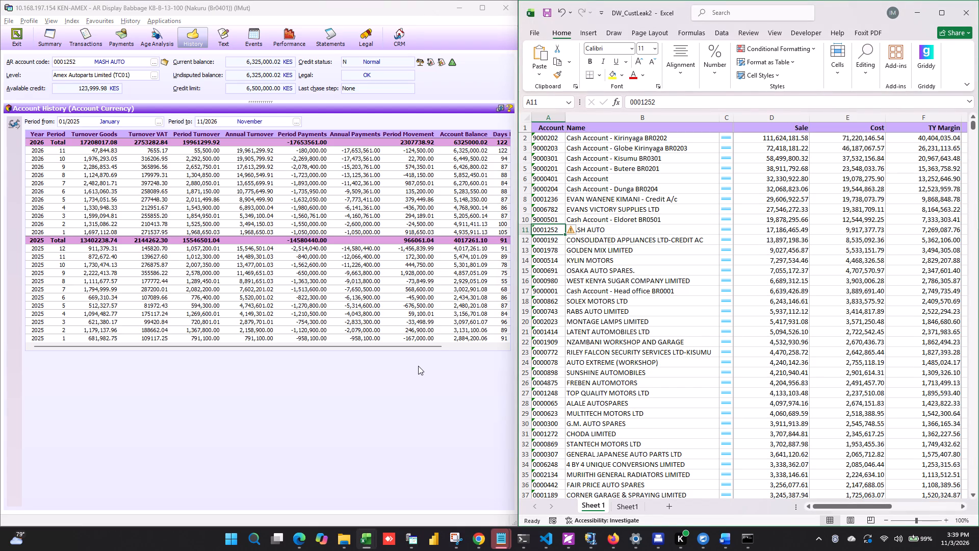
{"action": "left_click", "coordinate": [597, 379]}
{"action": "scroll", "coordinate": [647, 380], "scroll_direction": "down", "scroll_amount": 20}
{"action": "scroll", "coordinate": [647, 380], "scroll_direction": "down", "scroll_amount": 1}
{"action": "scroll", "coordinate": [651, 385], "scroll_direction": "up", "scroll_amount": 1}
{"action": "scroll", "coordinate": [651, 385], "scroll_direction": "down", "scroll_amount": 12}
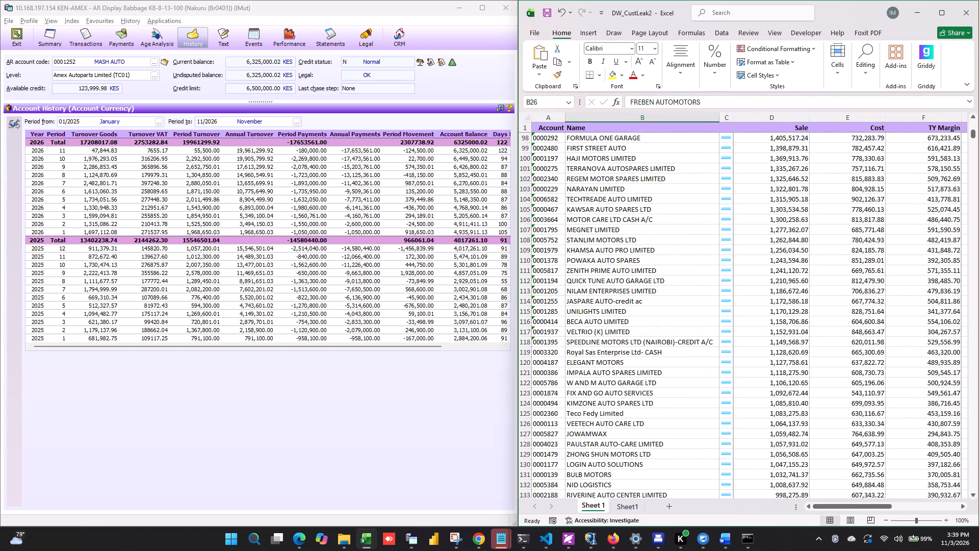
Switch to the Chrome window.
{"action": "left_click", "coordinate": [481, 541]}
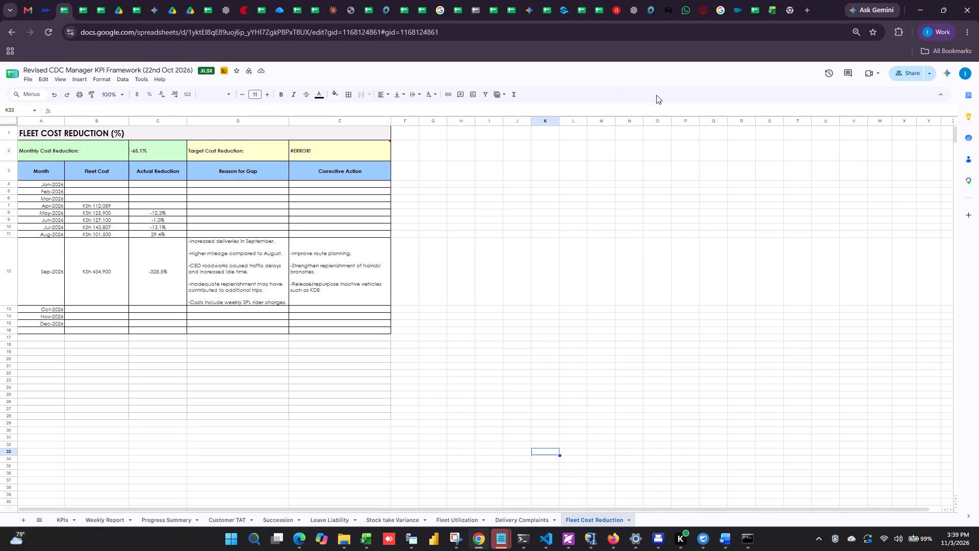
Switch to File Explorer and look through the files in the Downloads folder.
{"action": "left_click", "coordinate": [338, 538]}
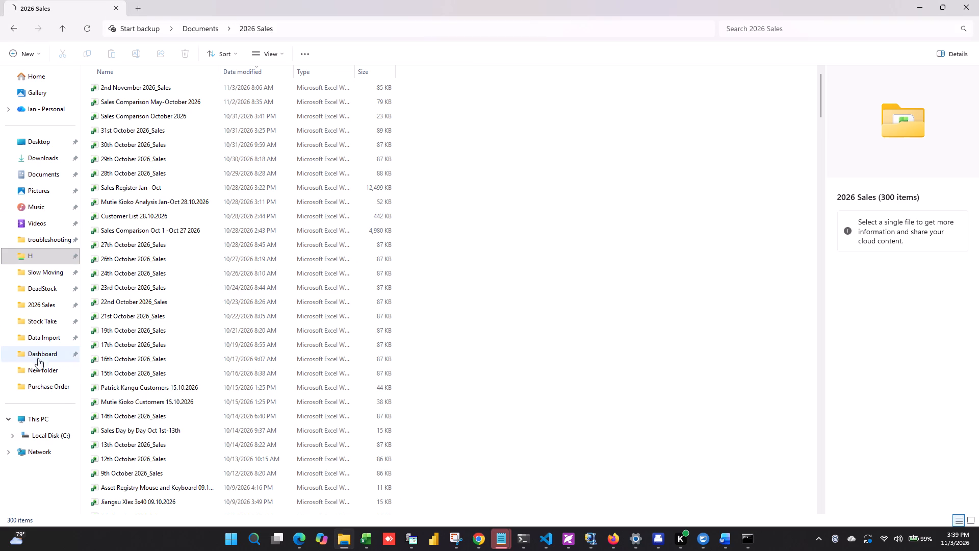
{"action": "left_click", "coordinate": [47, 159]}
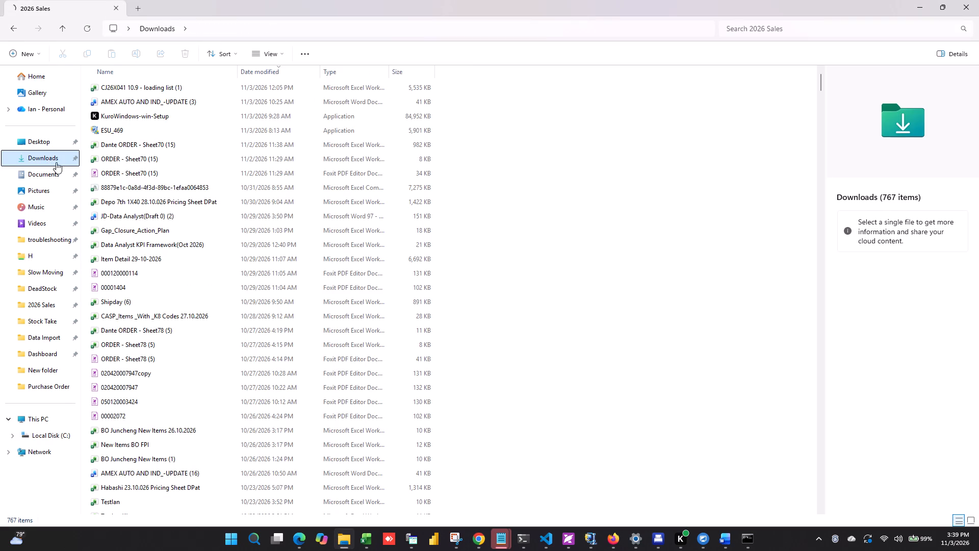
{"action": "scroll", "coordinate": [139, 291], "scroll_direction": "down", "scroll_amount": 2}
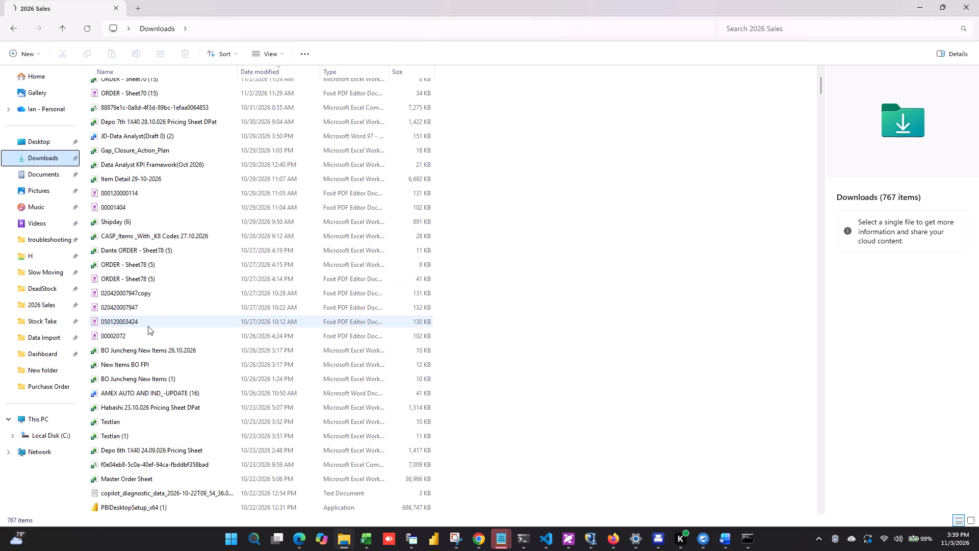
{"action": "scroll", "coordinate": [148, 326], "scroll_direction": "down", "scroll_amount": 7}
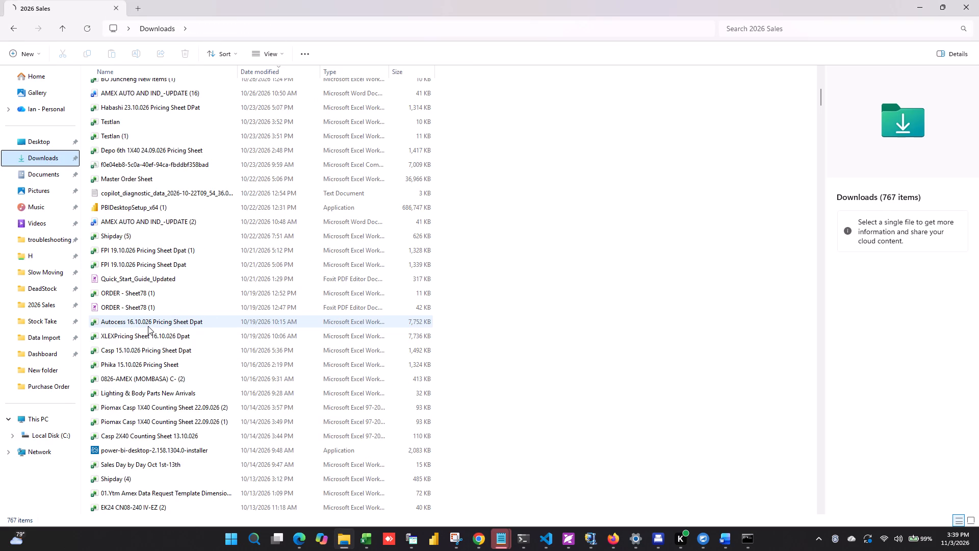
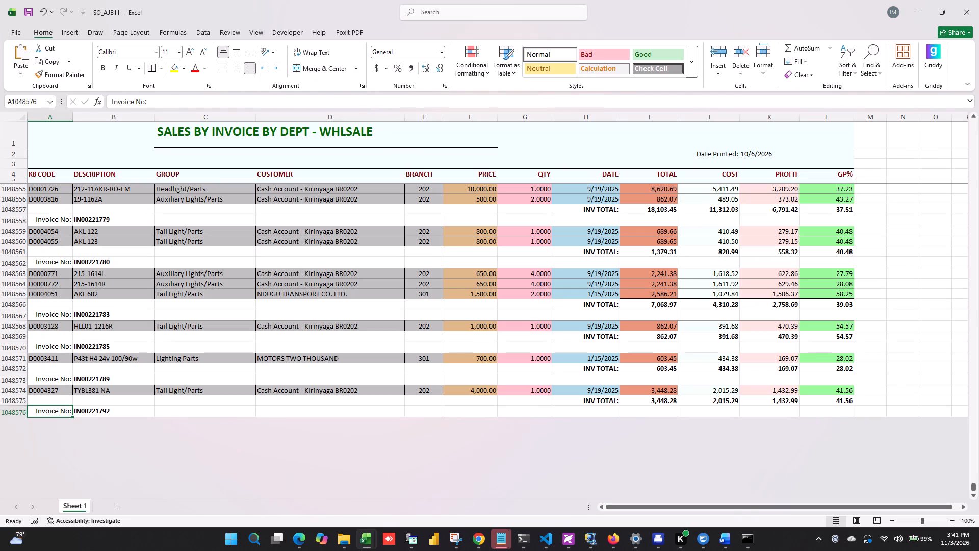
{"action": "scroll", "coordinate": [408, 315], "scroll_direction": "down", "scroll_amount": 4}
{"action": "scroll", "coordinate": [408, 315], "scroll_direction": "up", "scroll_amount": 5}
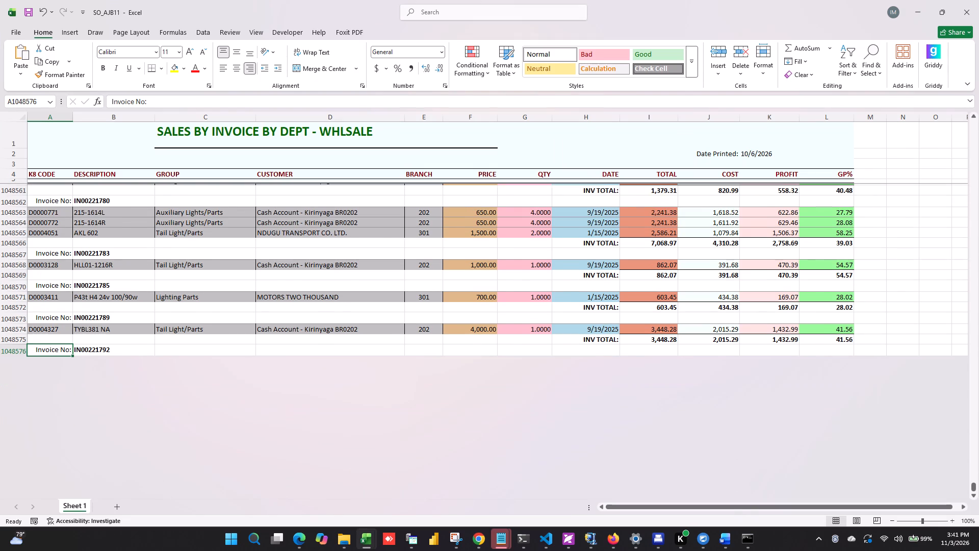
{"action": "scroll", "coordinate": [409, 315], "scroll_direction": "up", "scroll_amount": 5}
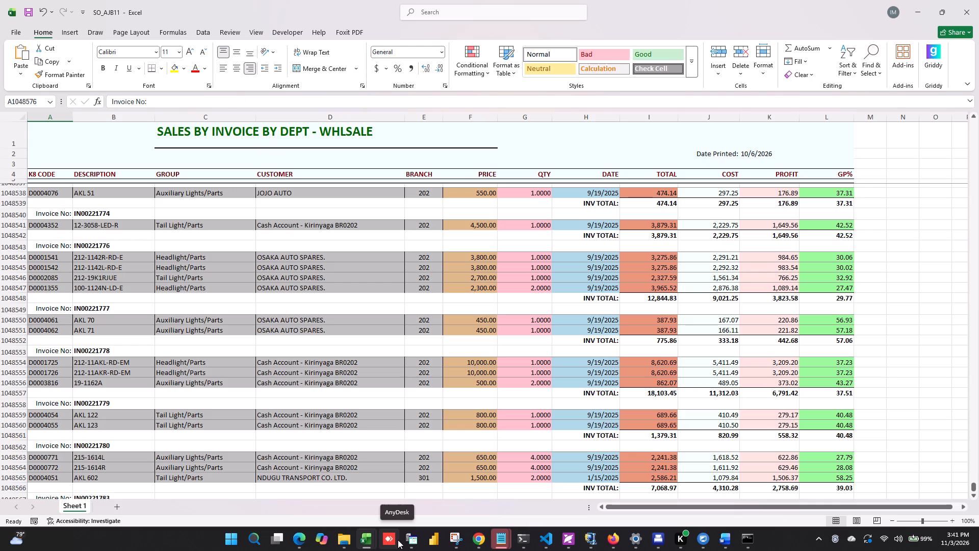
Return to the start of the SO_AJB11 workbook and examine its report title and column headings.
{"action": "left_click_drag", "start_coordinate": [972, 486], "coordinate": [974, 442]}
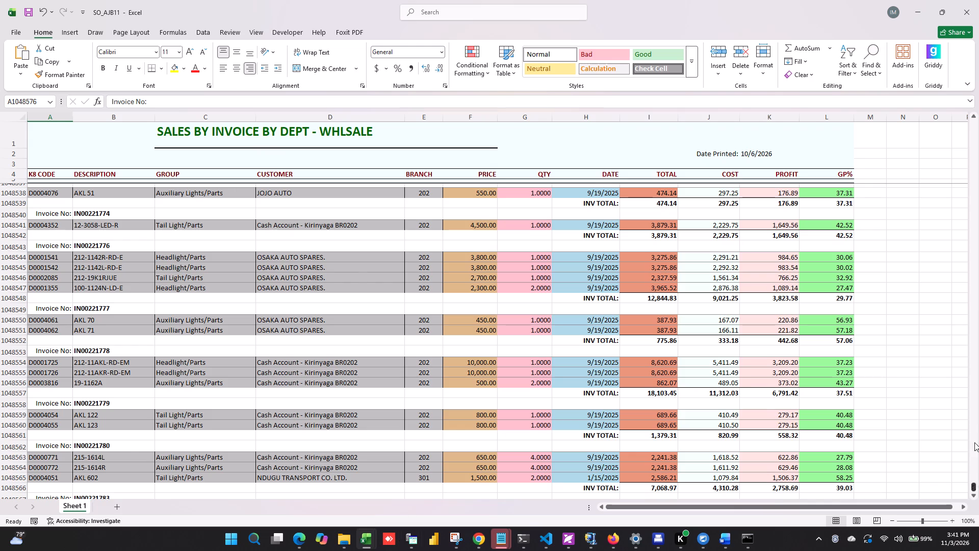
{"action": "left_click_drag", "start_coordinate": [974, 442], "coordinate": [955, 74]}
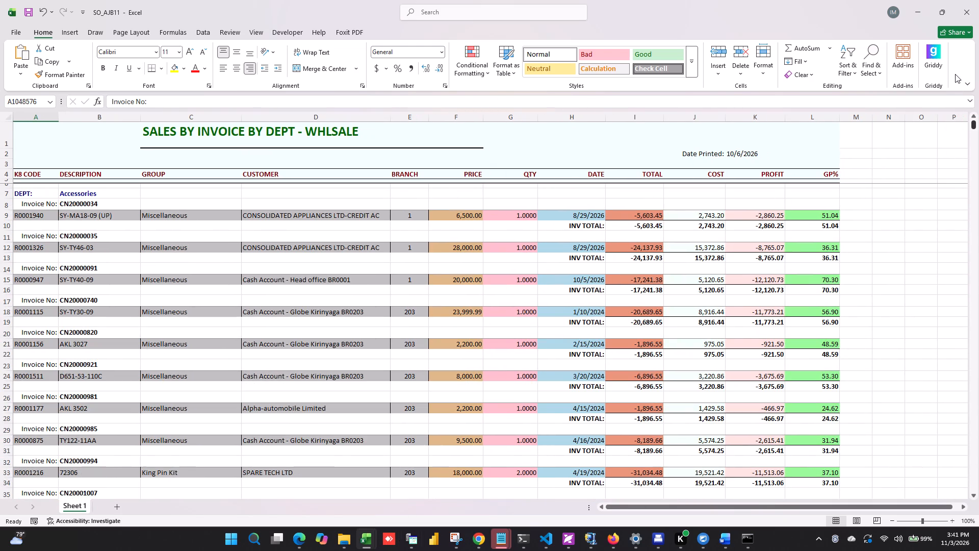
{"action": "left_click_drag", "start_coordinate": [955, 74], "coordinate": [955, 73]}
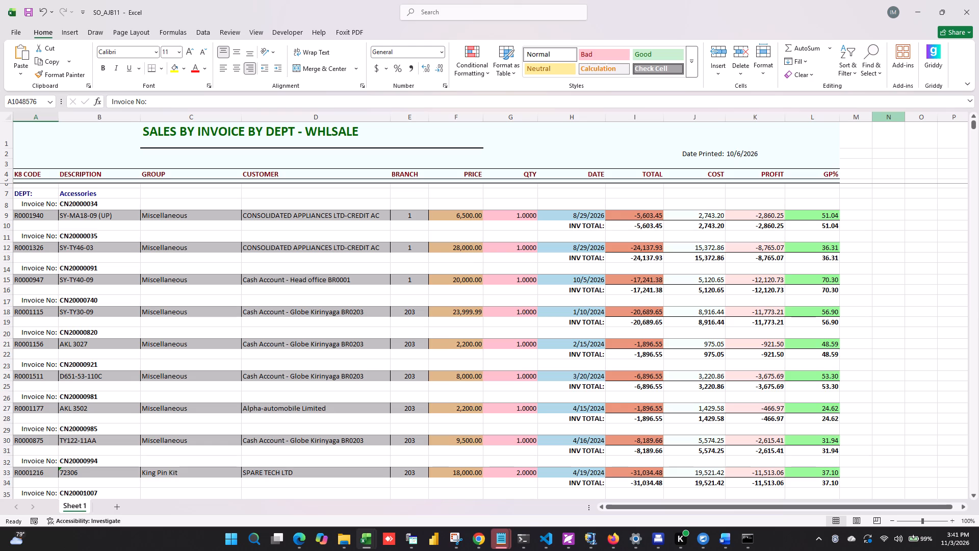
{"action": "scroll", "coordinate": [308, 421], "scroll_direction": "up", "scroll_amount": 6}
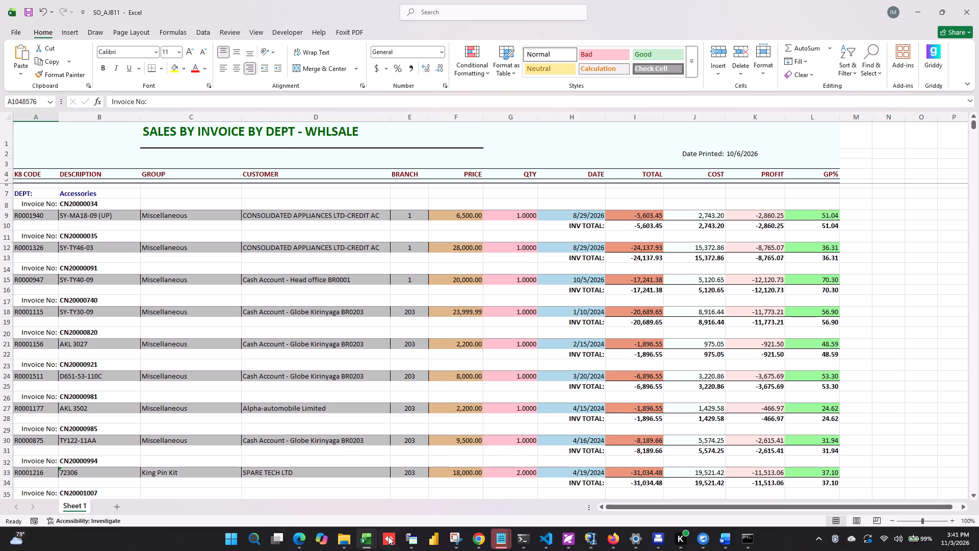
Switch to the K8 client and exit the Customer Leakage 2 (YTD) report and the Data Warehouse report list.
{"action": "left_click", "coordinate": [413, 539]}
{"action": "left_click", "coordinate": [470, 494]}
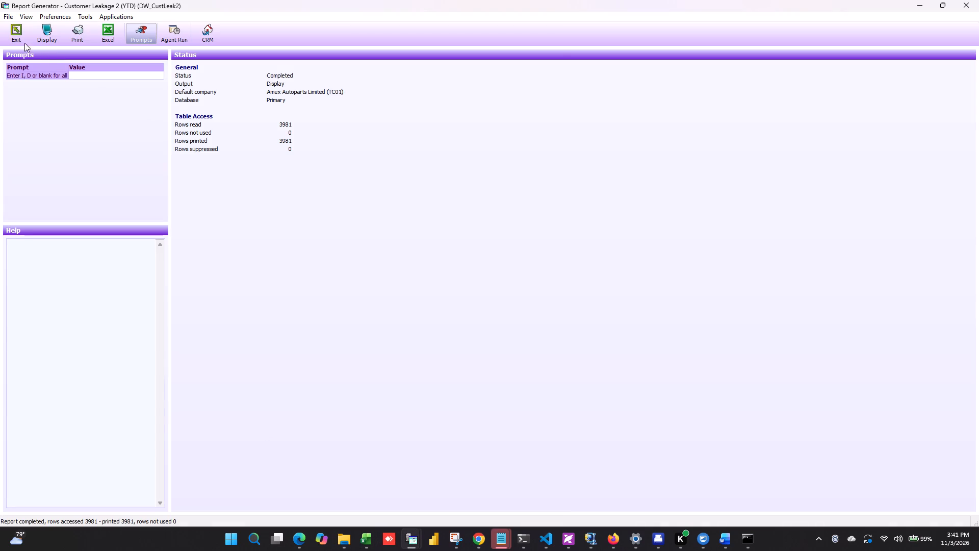
{"action": "left_click", "coordinate": [20, 41]}
{"action": "left_click", "coordinate": [18, 29]}
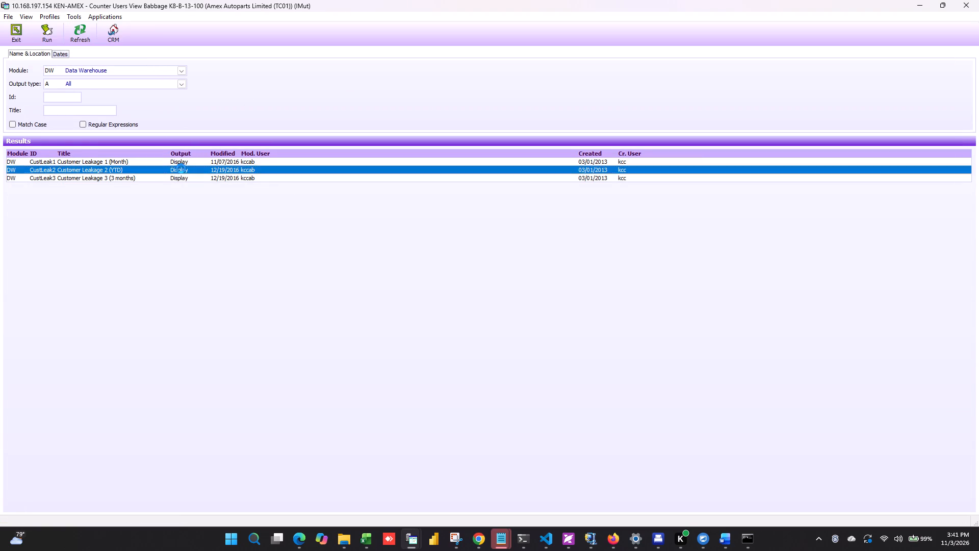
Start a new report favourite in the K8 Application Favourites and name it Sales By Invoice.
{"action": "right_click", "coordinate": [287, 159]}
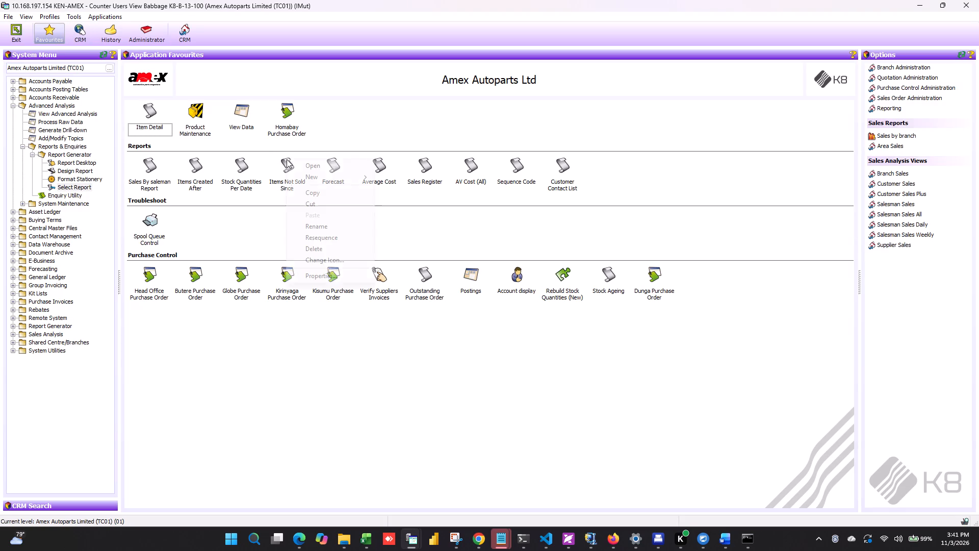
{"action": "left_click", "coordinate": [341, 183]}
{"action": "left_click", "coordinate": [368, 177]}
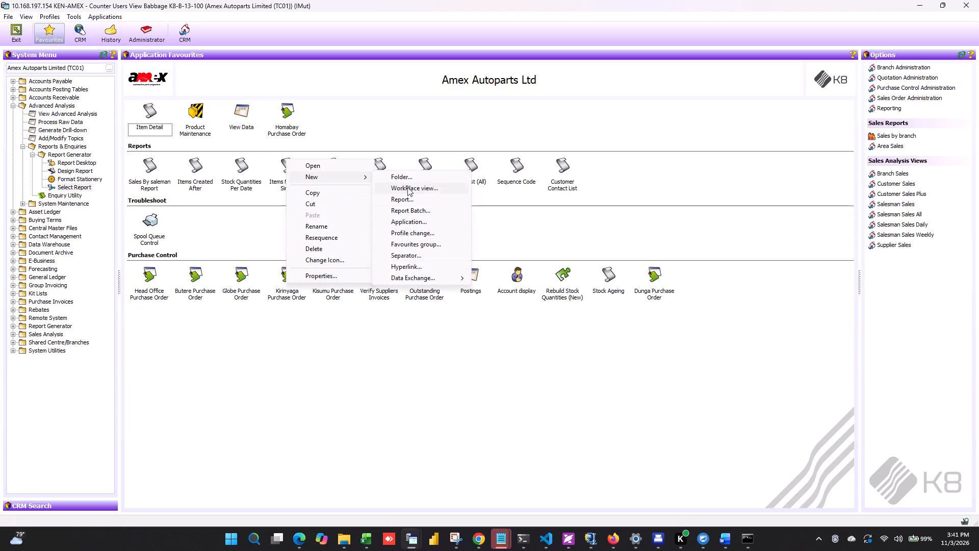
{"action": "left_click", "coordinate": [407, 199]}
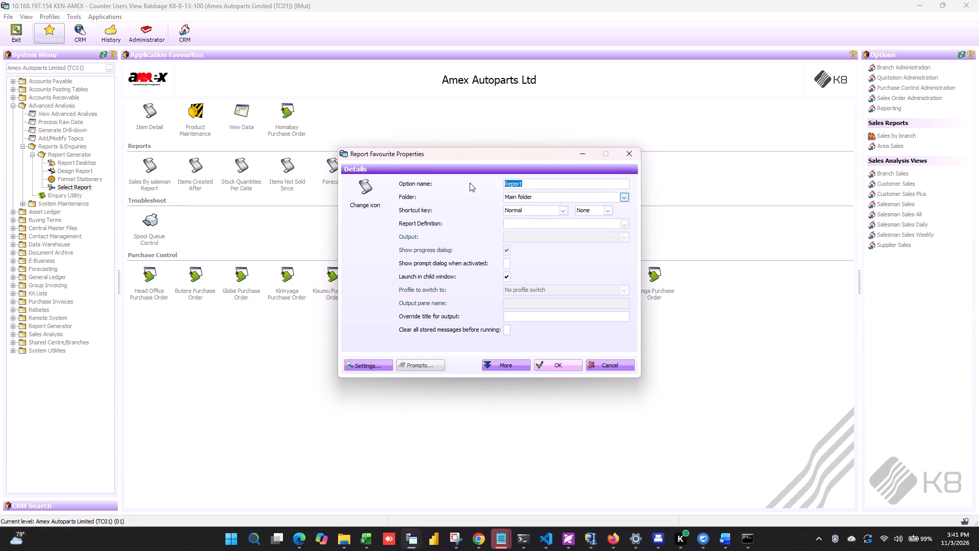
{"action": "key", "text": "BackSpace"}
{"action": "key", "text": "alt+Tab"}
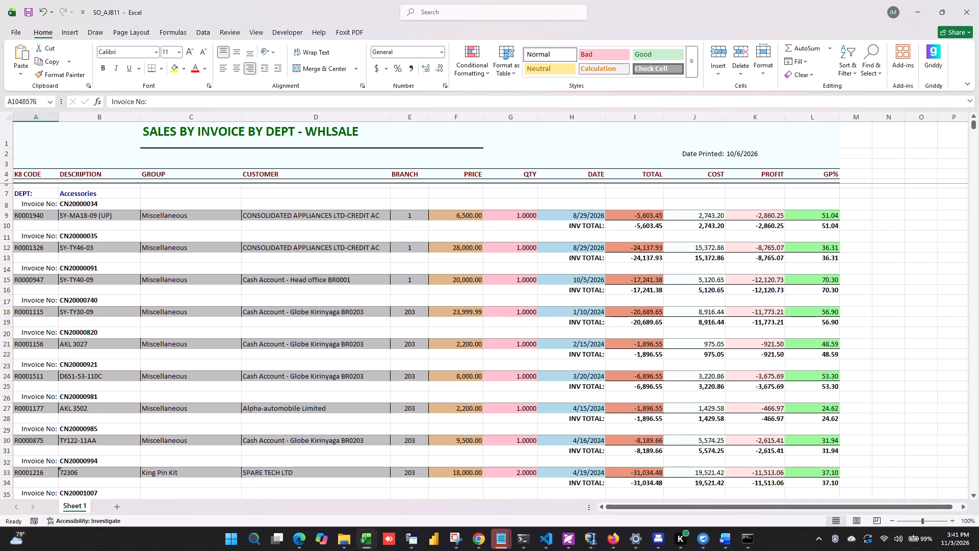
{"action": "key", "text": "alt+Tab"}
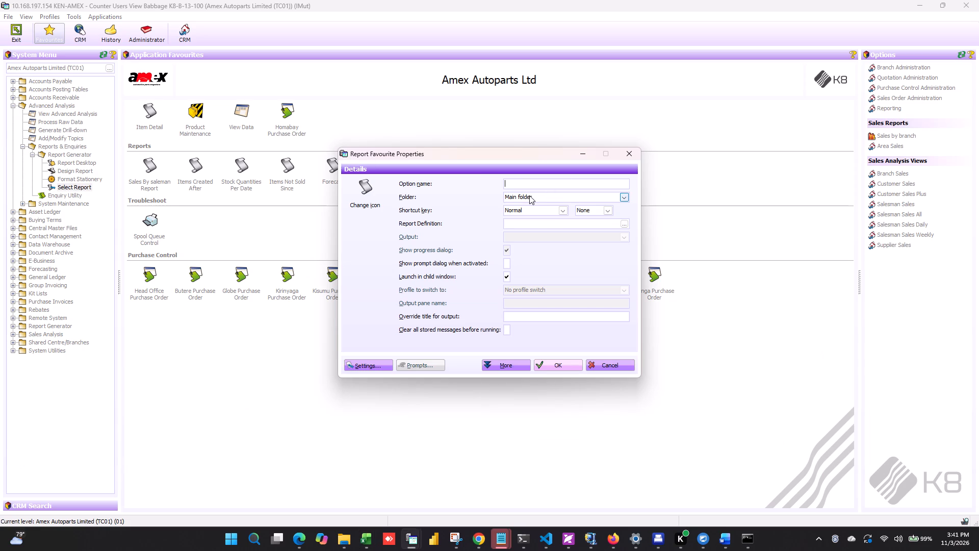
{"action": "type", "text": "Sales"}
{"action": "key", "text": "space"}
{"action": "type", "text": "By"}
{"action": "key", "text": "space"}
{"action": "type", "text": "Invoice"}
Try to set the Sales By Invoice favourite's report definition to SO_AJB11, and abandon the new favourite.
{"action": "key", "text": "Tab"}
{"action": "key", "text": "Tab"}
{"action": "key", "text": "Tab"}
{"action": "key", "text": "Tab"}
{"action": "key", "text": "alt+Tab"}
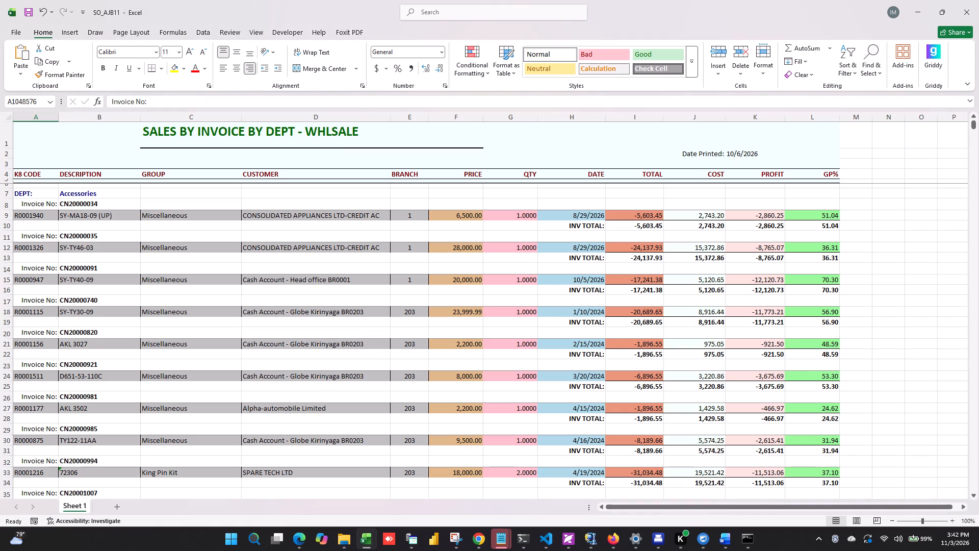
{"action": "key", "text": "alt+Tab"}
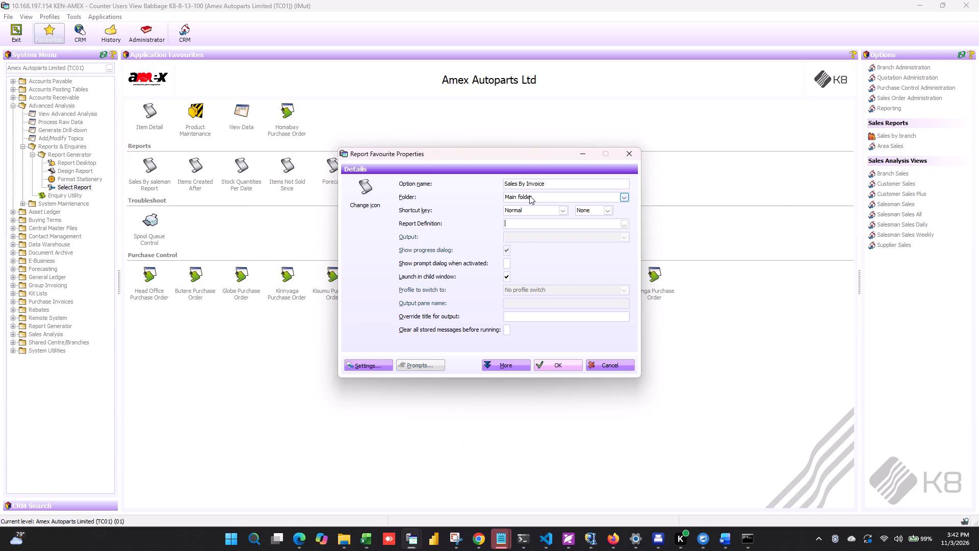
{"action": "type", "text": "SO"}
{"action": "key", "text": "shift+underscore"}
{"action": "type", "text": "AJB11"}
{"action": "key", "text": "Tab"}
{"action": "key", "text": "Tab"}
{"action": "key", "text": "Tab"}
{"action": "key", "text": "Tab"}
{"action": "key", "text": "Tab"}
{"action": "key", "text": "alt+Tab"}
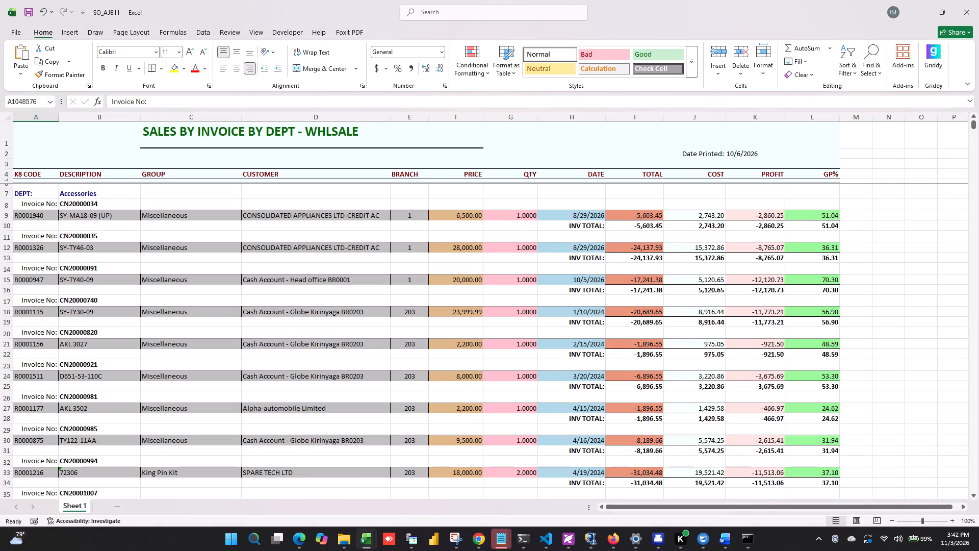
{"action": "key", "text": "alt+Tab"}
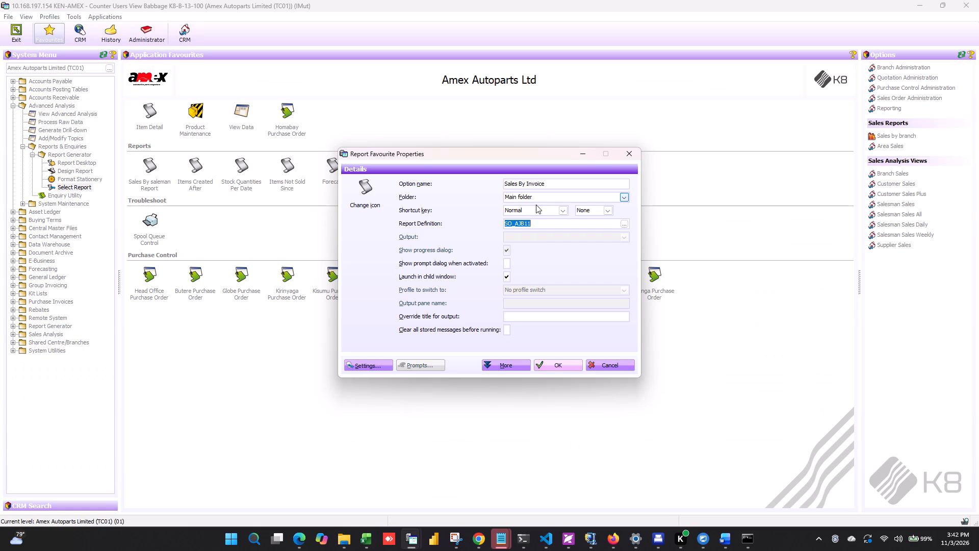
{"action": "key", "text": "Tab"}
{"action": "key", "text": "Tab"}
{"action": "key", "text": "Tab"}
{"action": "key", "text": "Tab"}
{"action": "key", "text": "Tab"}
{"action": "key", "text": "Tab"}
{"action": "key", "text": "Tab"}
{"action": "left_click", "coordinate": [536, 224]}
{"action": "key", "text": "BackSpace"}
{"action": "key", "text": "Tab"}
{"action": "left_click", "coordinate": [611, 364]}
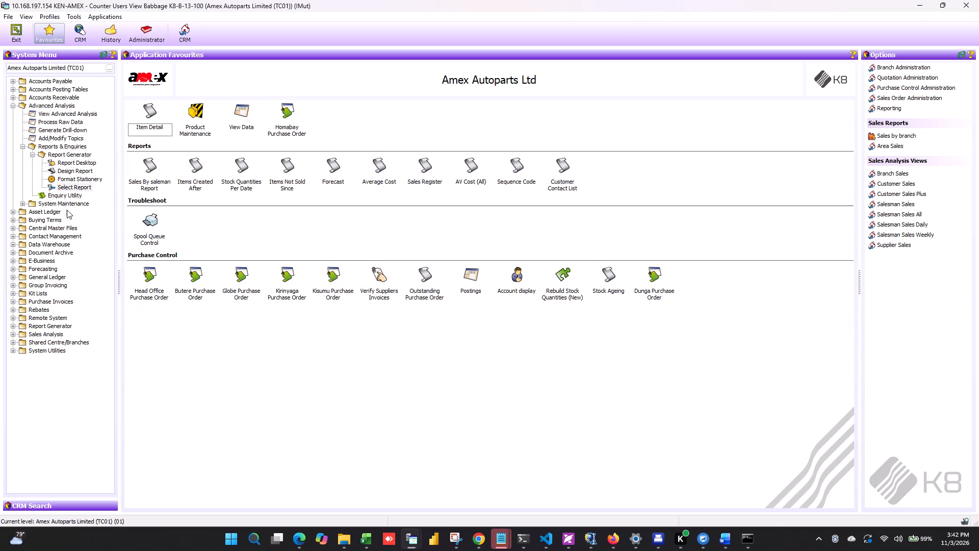
Open the report selector from Report Generator, look through the reports of the Sales Analysis (OS) module, and exit it.
{"action": "left_click", "coordinate": [13, 325]}
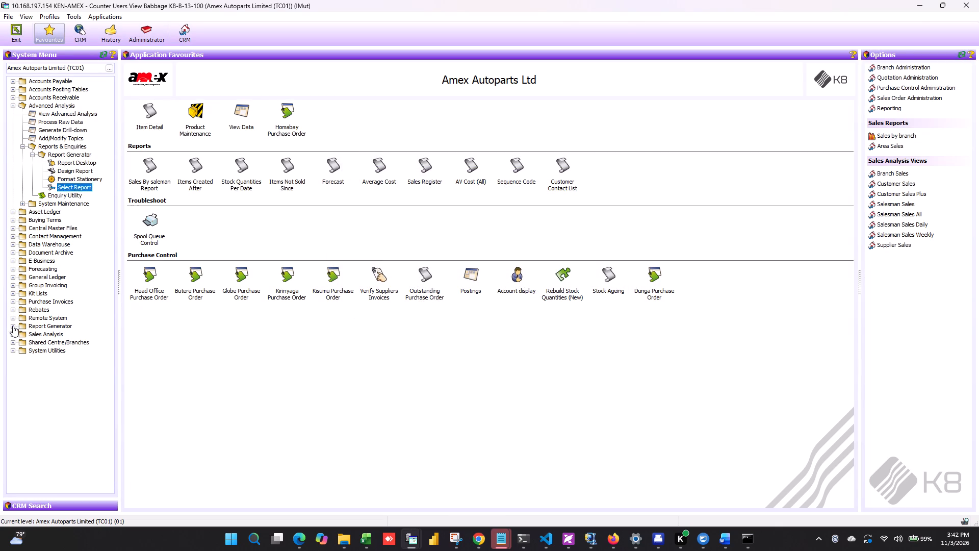
{"action": "left_click", "coordinate": [45, 361]}
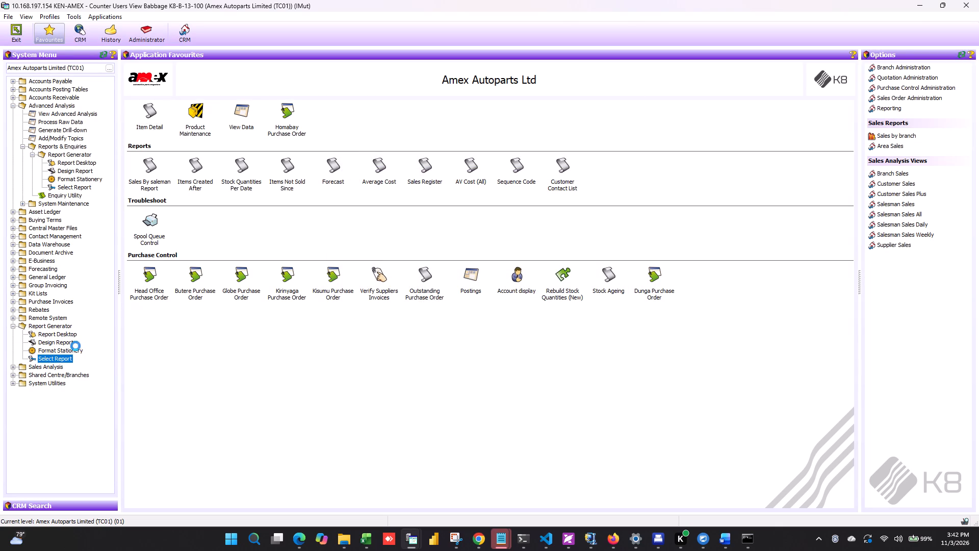
{"action": "left_click", "coordinate": [186, 70]}
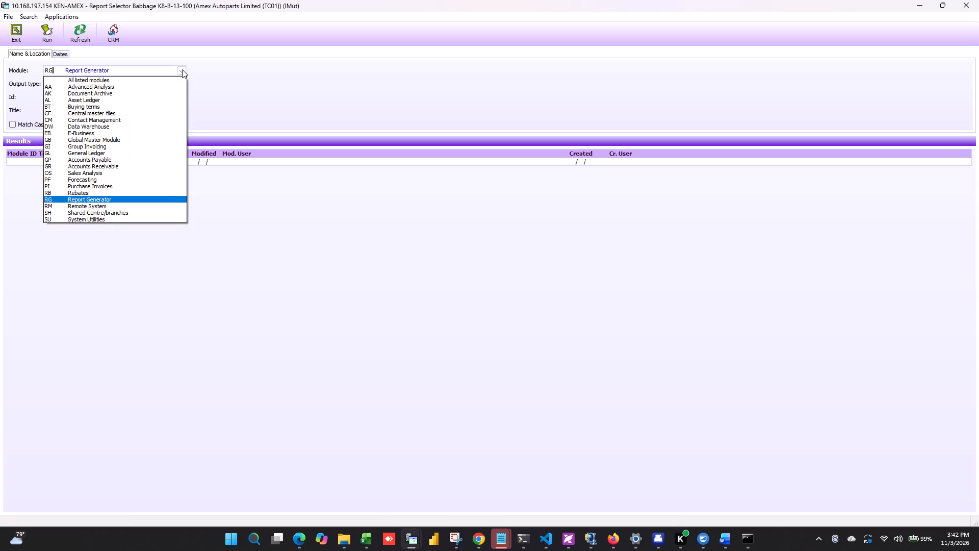
{"action": "left_click", "coordinate": [83, 173]}
{"action": "left_click", "coordinate": [79, 40]}
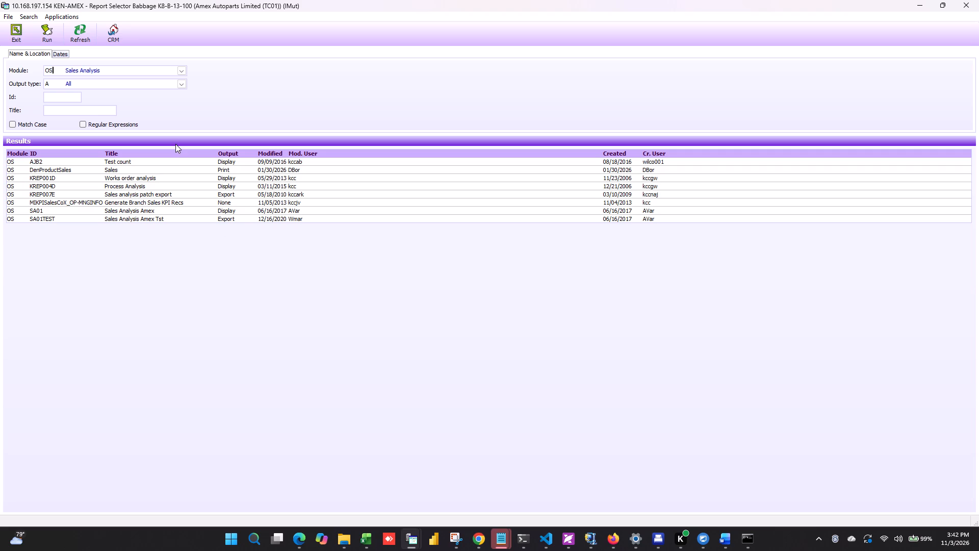
{"action": "left_click", "coordinate": [73, 35]}
{"action": "left_click", "coordinate": [183, 72]}
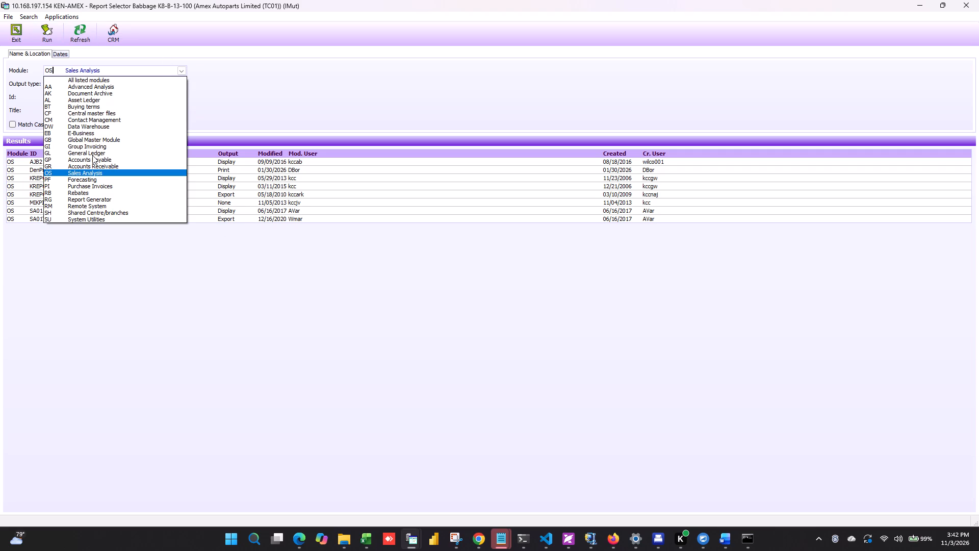
{"action": "left_click", "coordinate": [26, 29]}
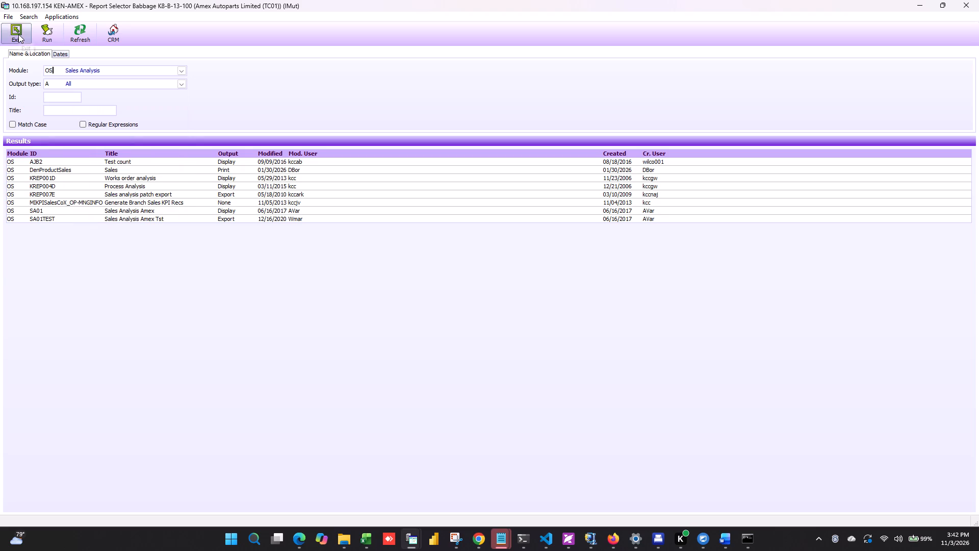
{"action": "left_click", "coordinate": [18, 34]}
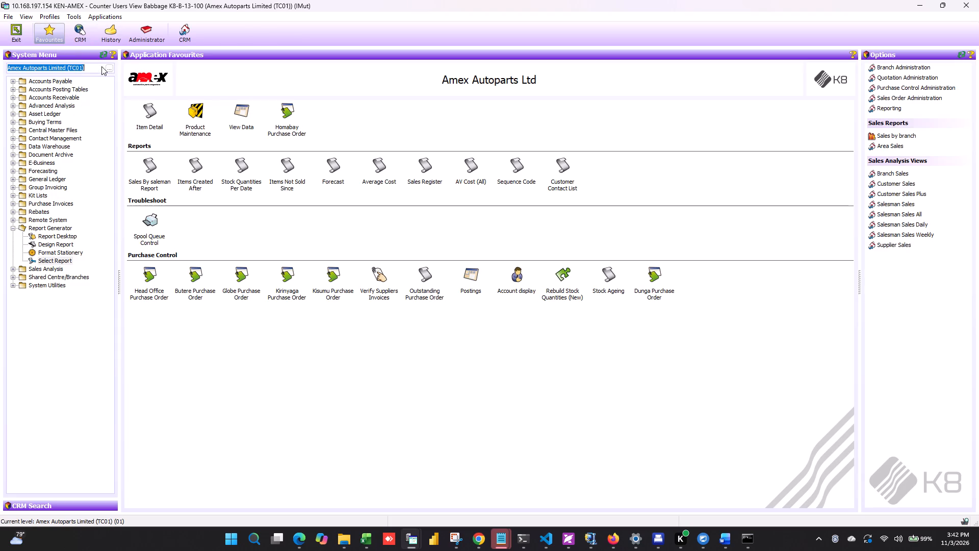
Switch the current company level to 01, the Head Office Pemba CDC branch.
{"action": "key", "text": "0"}
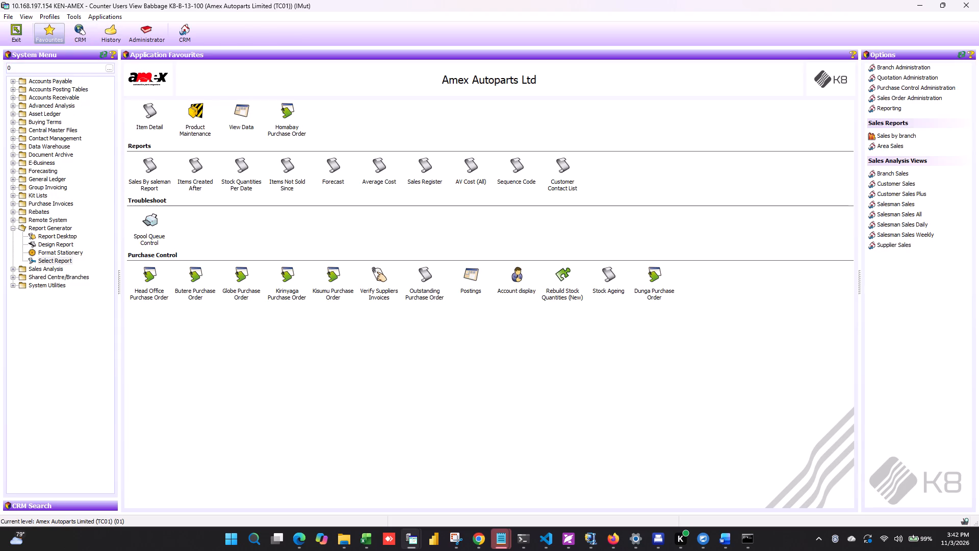
{"action": "key", "text": "1"}
{"action": "key", "text": "Tab"}
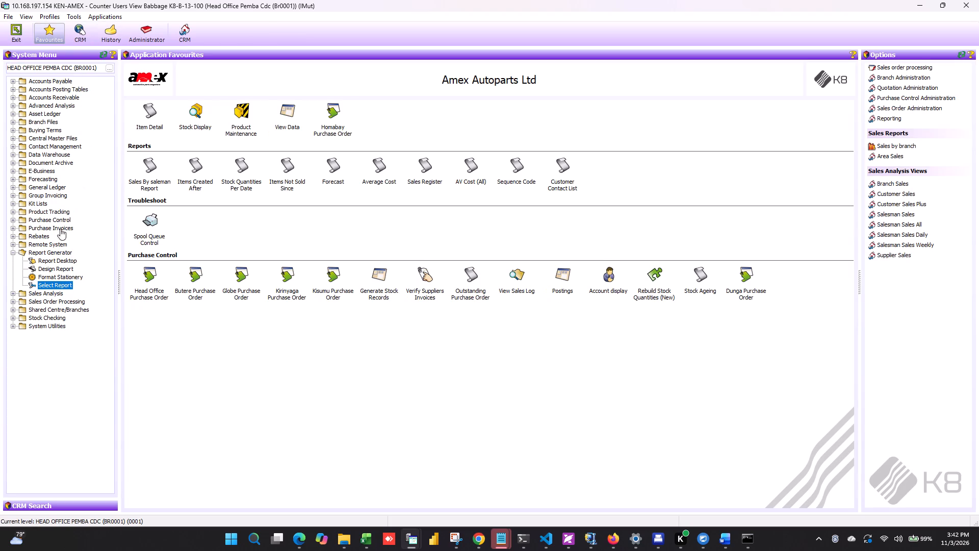
Open the Report Generator's report selector and list the reports of the Sales order processing (SO) module.
{"action": "left_click", "coordinate": [57, 285]}
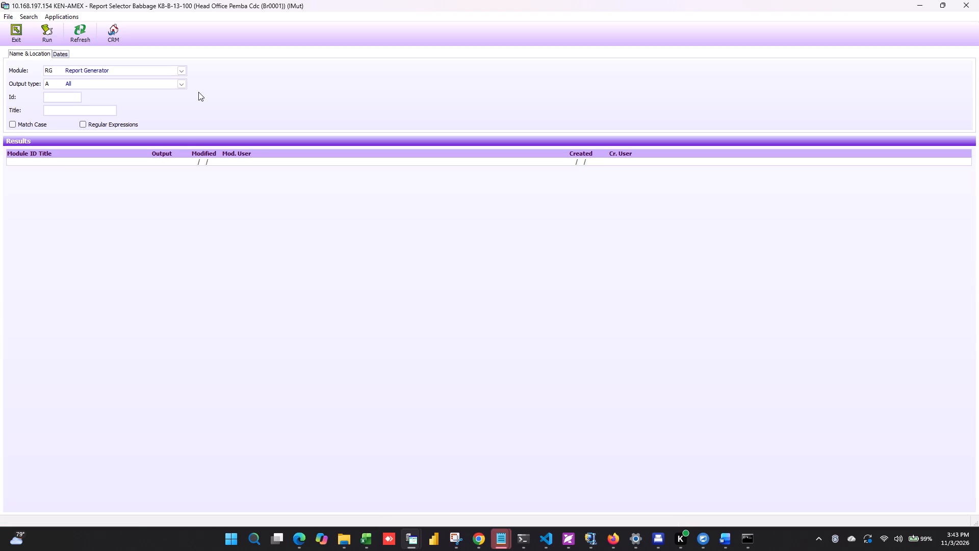
{"action": "left_click", "coordinate": [184, 71]}
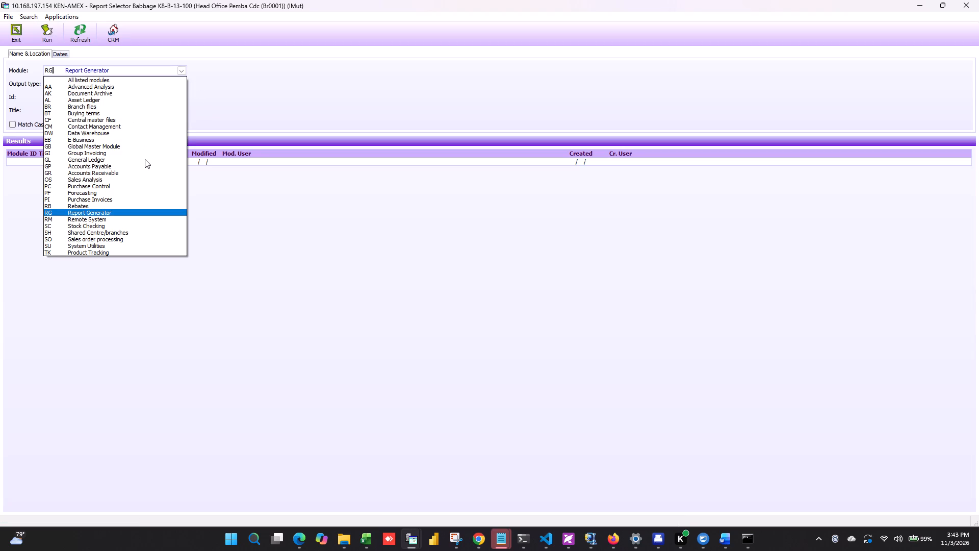
{"action": "left_click", "coordinate": [96, 237]}
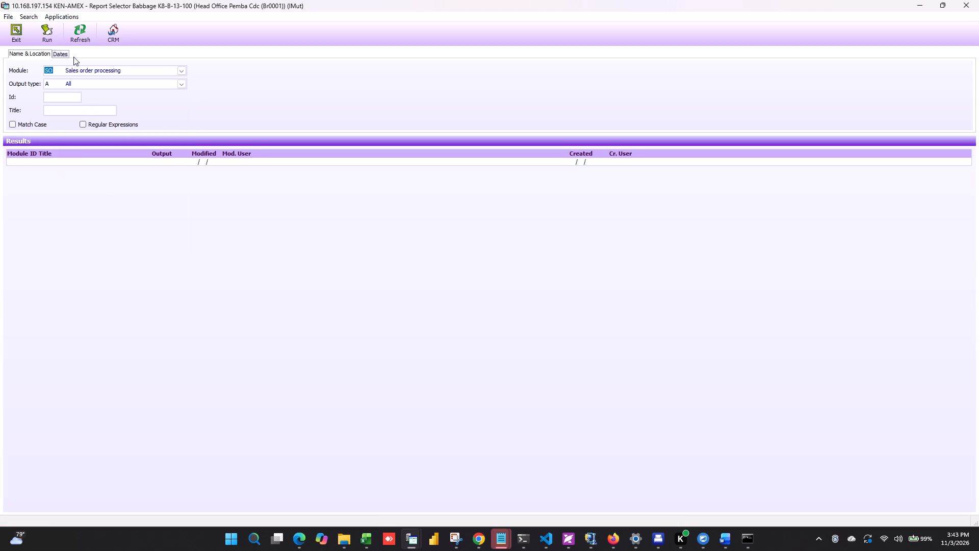
{"action": "left_click", "coordinate": [73, 43]}
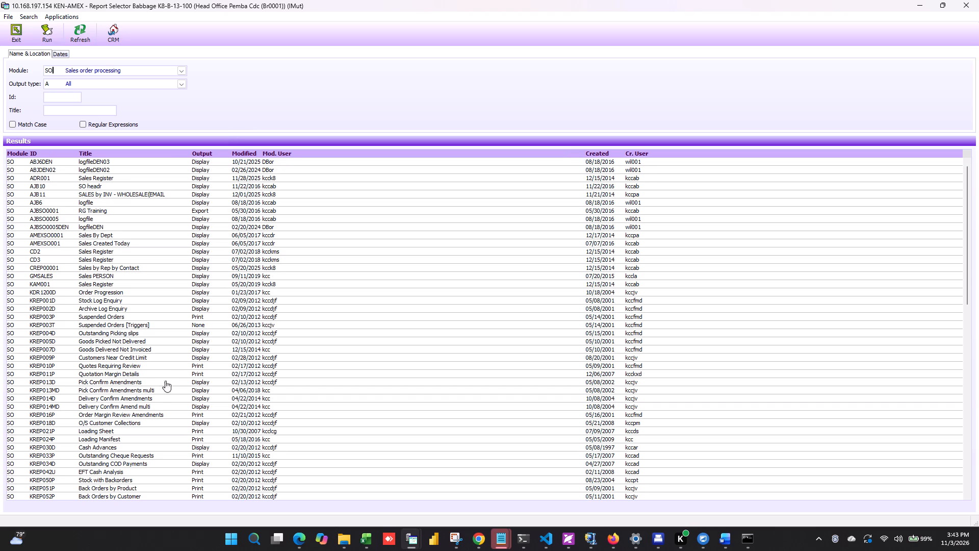
Open the run prompts of the AJB11 SALES by INV - WHOLESALE report, check them, and exit without running it.
{"action": "left_click", "coordinate": [153, 195]}
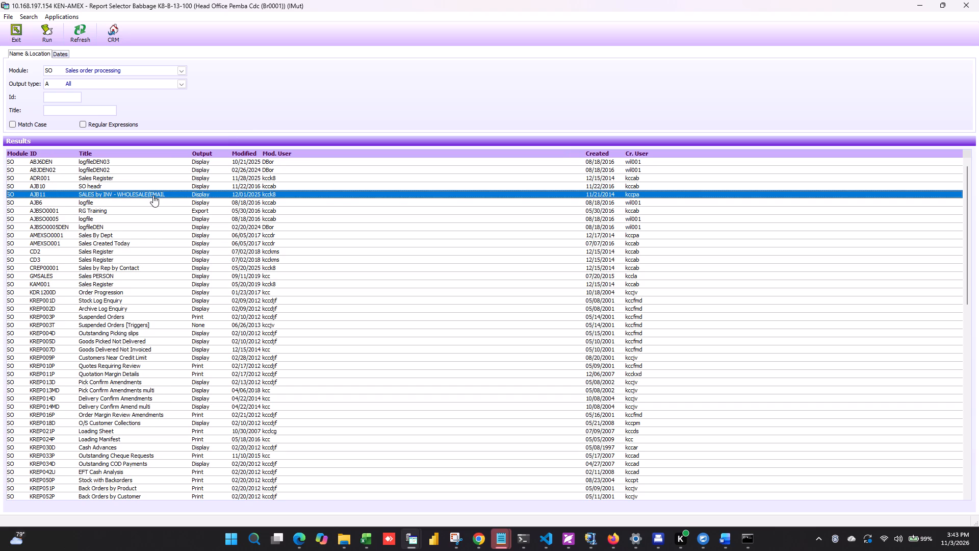
{"action": "scroll", "coordinate": [154, 233], "scroll_direction": "up", "scroll_amount": 5}
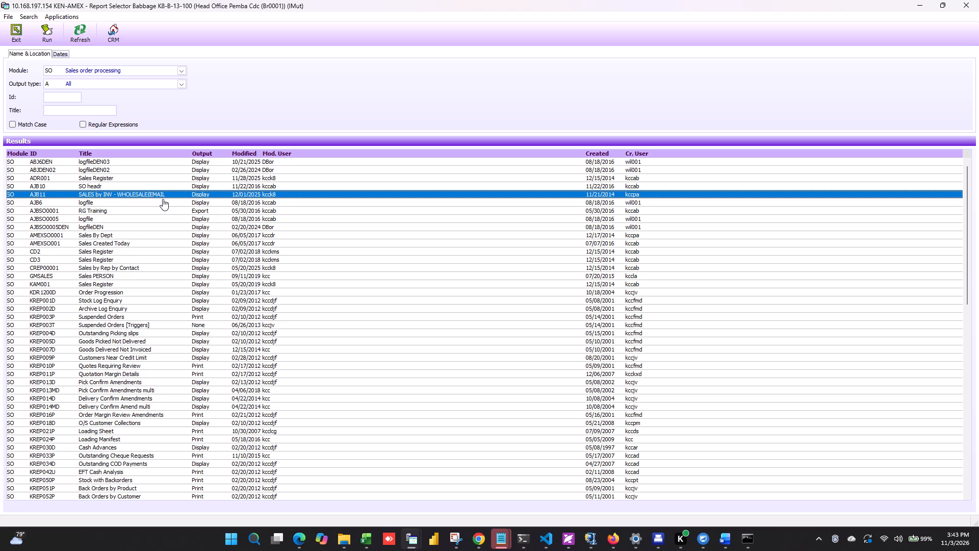
{"action": "right_click", "coordinate": [163, 193]}
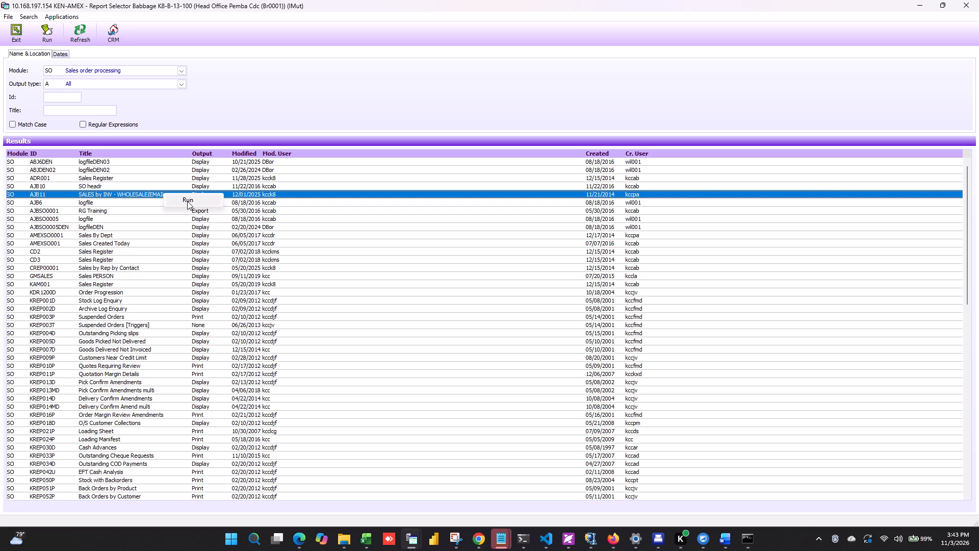
{"action": "left_click", "coordinate": [187, 201]}
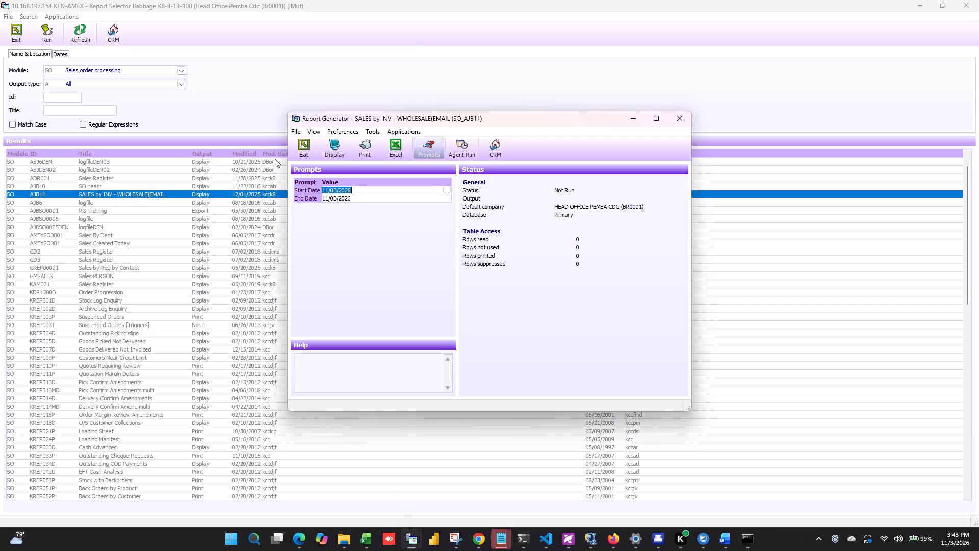
{"action": "left_click", "coordinate": [304, 150]}
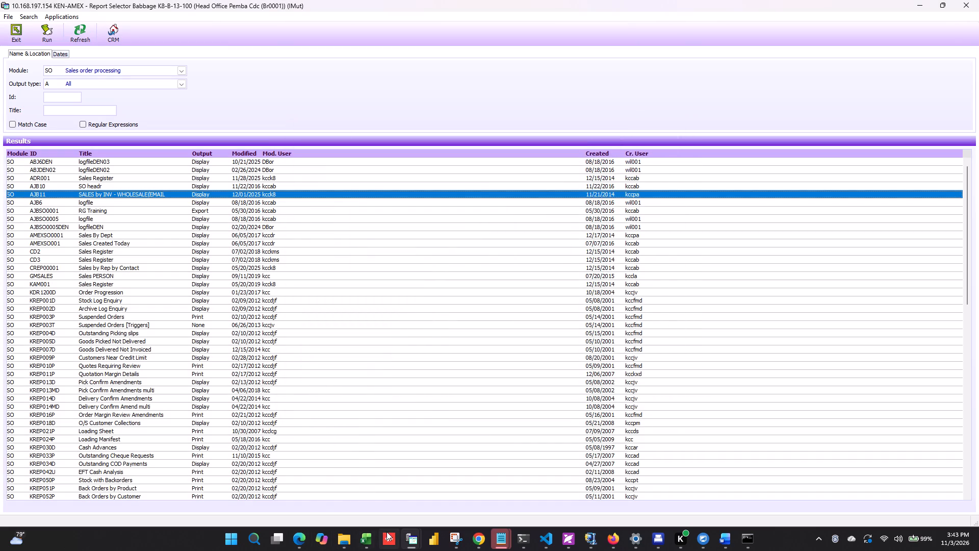
Switch to the SO_AJB11 workbook in Excel and examine the sales-by-invoice rows through the whole sheet, returning to the start.
{"action": "left_click", "coordinate": [369, 550]}
{"action": "scroll", "coordinate": [333, 485], "scroll_direction": "down", "scroll_amount": 6}
{"action": "left_click", "coordinate": [286, 507]}
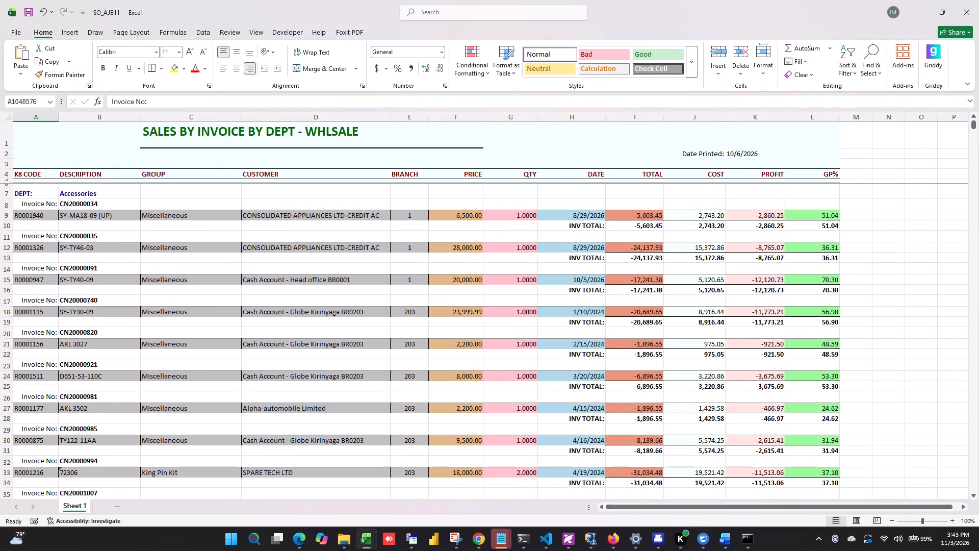
{"action": "left_click", "coordinate": [253, 324]}
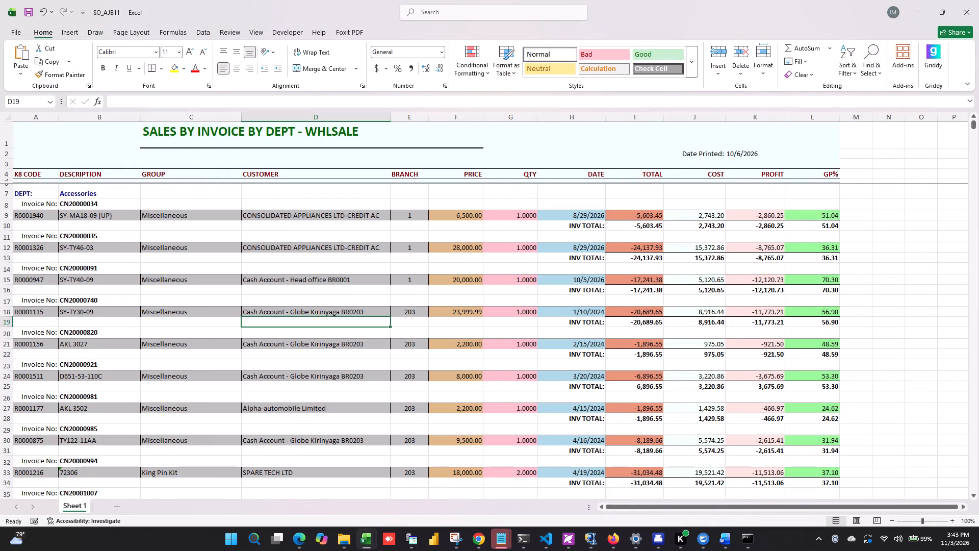
{"action": "left_click", "coordinate": [282, 313]}
{"action": "scroll", "coordinate": [173, 455], "scroll_direction": "down", "scroll_amount": 4}
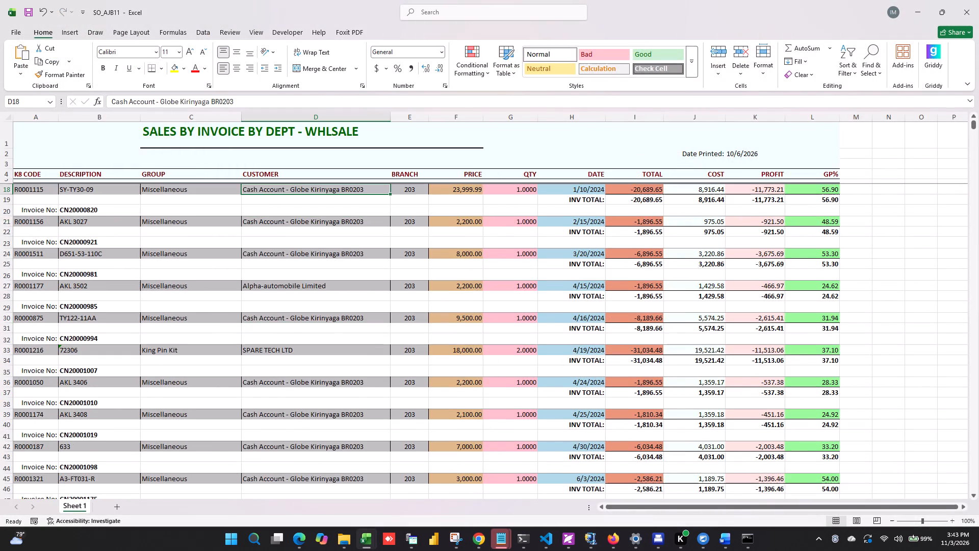
{"action": "scroll", "coordinate": [173, 455], "scroll_direction": "up", "scroll_amount": 1}
{"action": "scroll", "coordinate": [173, 455], "scroll_direction": "down", "scroll_amount": 1}
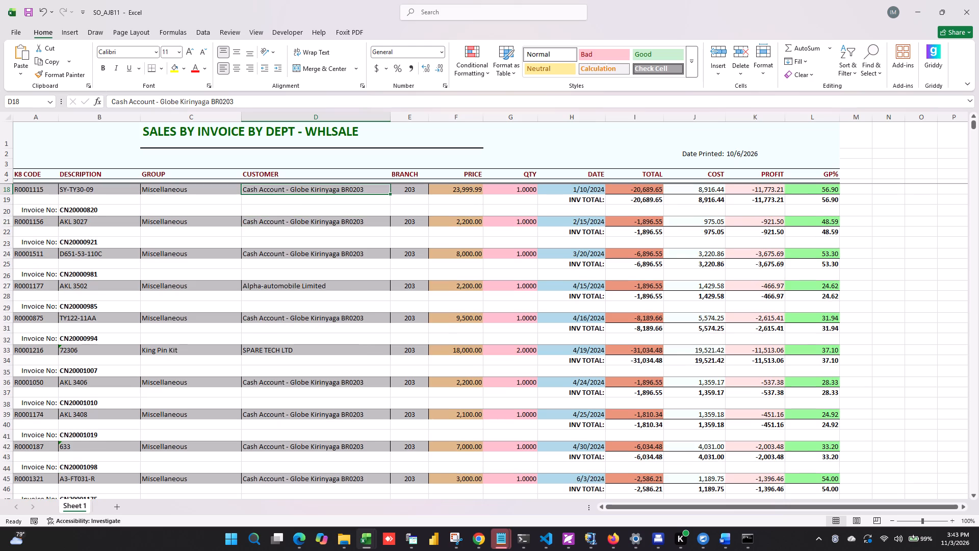
{"action": "scroll", "coordinate": [173, 455], "scroll_direction": "up", "scroll_amount": 15}
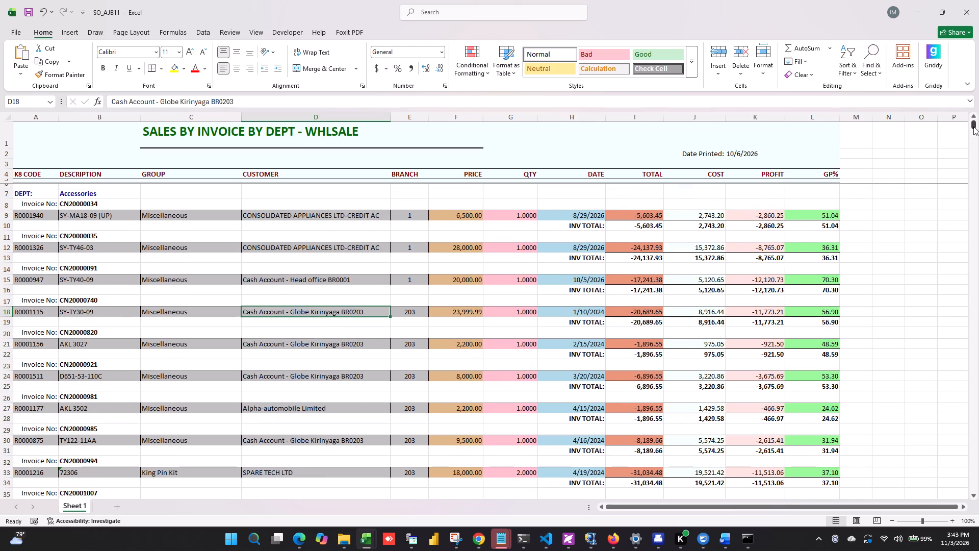
{"action": "left_click_drag", "start_coordinate": [973, 127], "coordinate": [974, 147]}
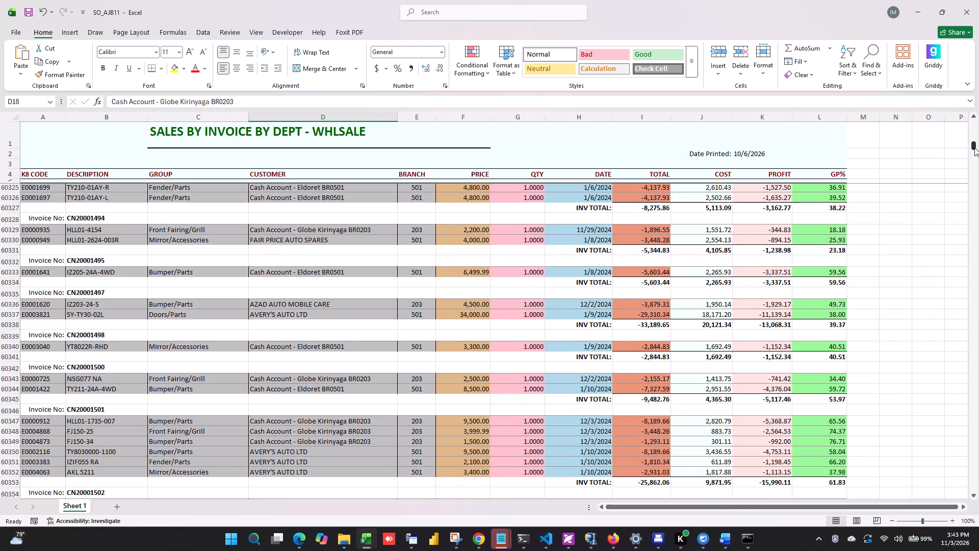
{"action": "left_click_drag", "start_coordinate": [974, 147], "coordinate": [978, 477]}
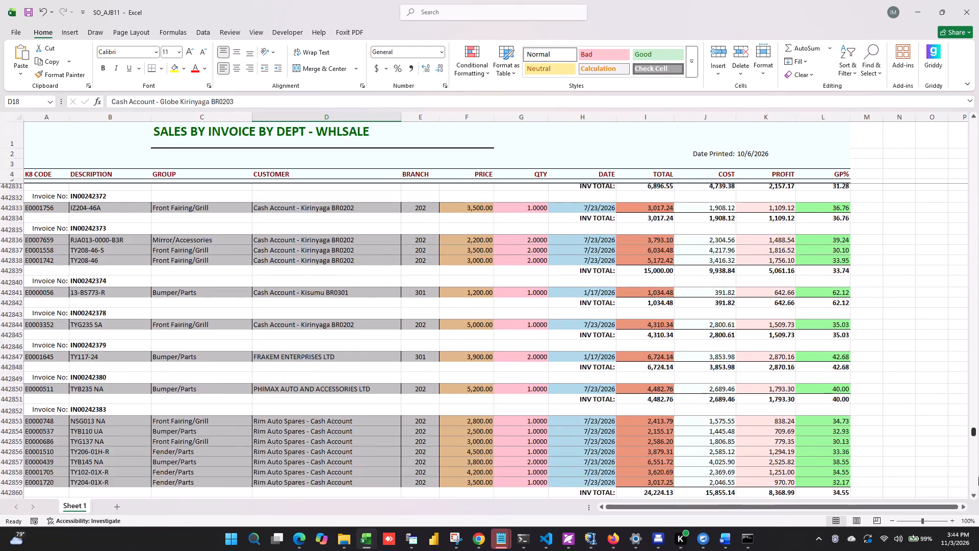
{"action": "left_click_drag", "start_coordinate": [978, 477], "coordinate": [931, 174]}
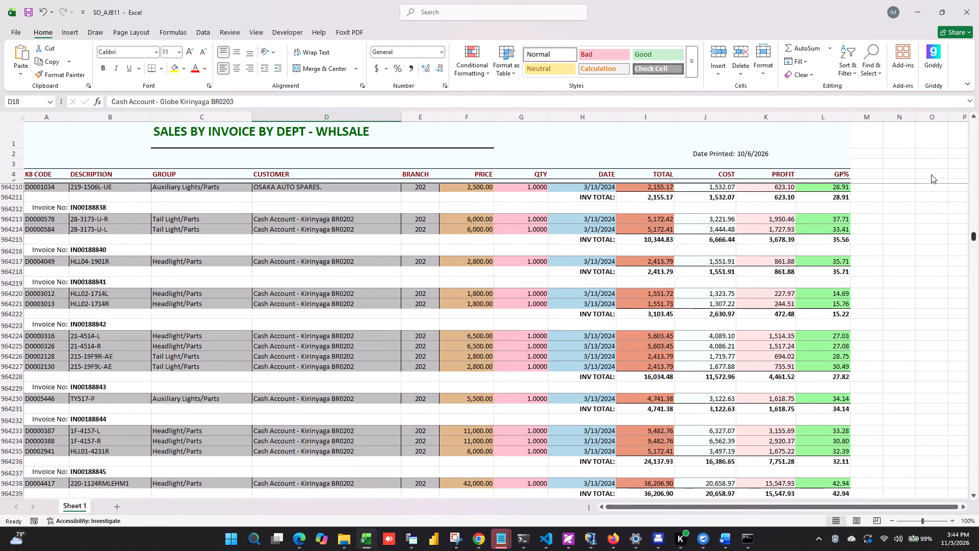
{"action": "left_click_drag", "start_coordinate": [931, 174], "coordinate": [891, 0]}
{"action": "scroll", "coordinate": [82, 239], "scroll_direction": "up", "scroll_amount": 7}
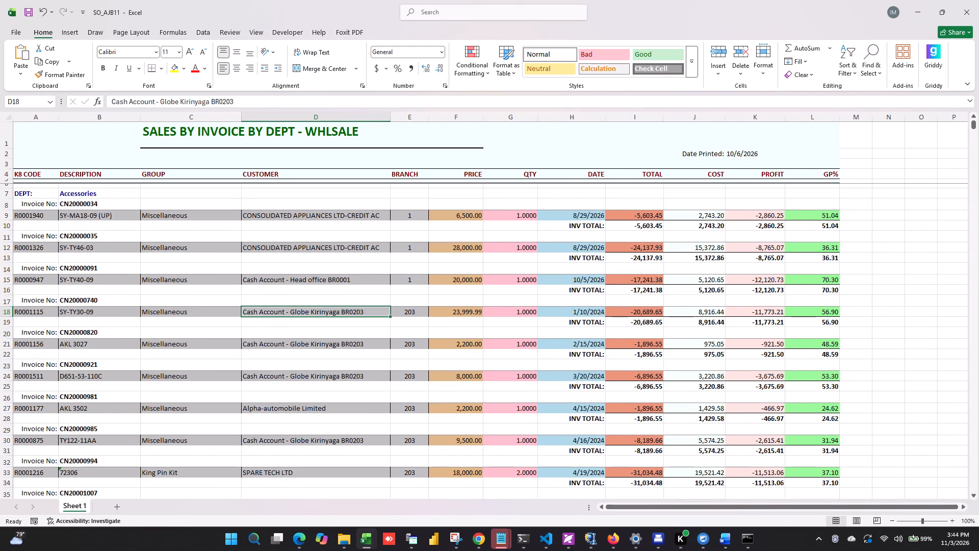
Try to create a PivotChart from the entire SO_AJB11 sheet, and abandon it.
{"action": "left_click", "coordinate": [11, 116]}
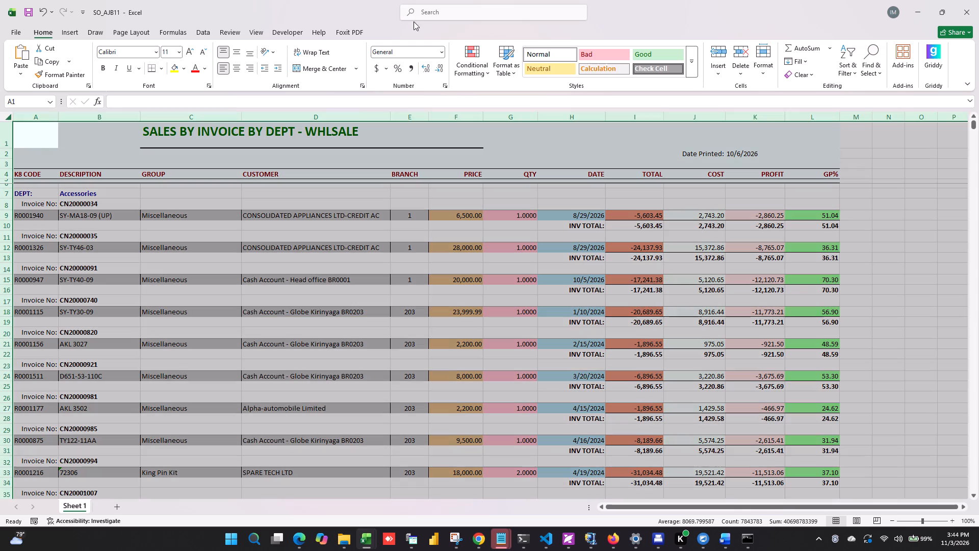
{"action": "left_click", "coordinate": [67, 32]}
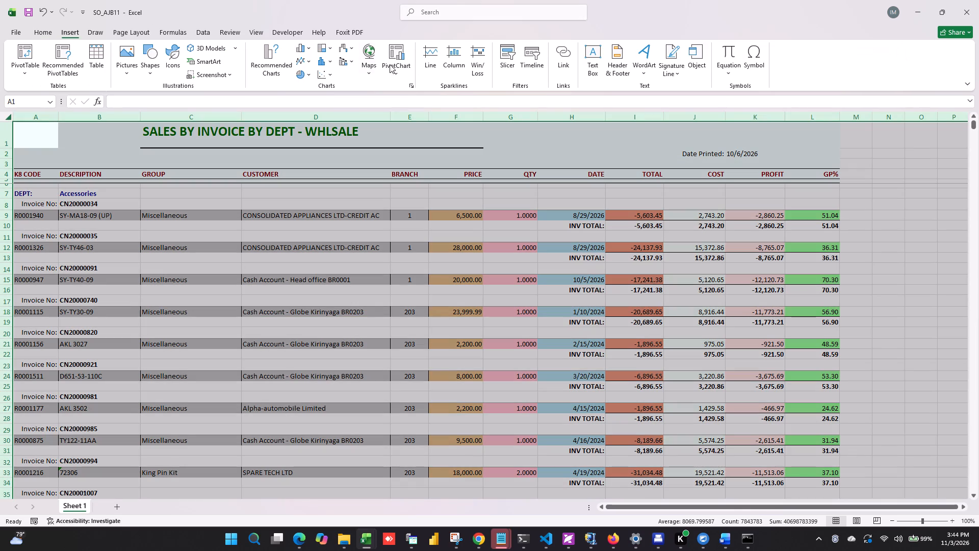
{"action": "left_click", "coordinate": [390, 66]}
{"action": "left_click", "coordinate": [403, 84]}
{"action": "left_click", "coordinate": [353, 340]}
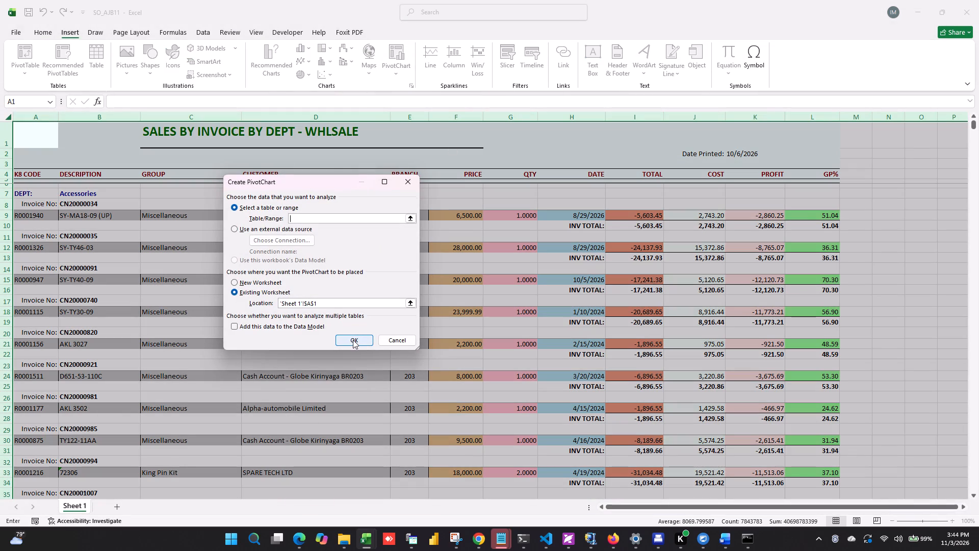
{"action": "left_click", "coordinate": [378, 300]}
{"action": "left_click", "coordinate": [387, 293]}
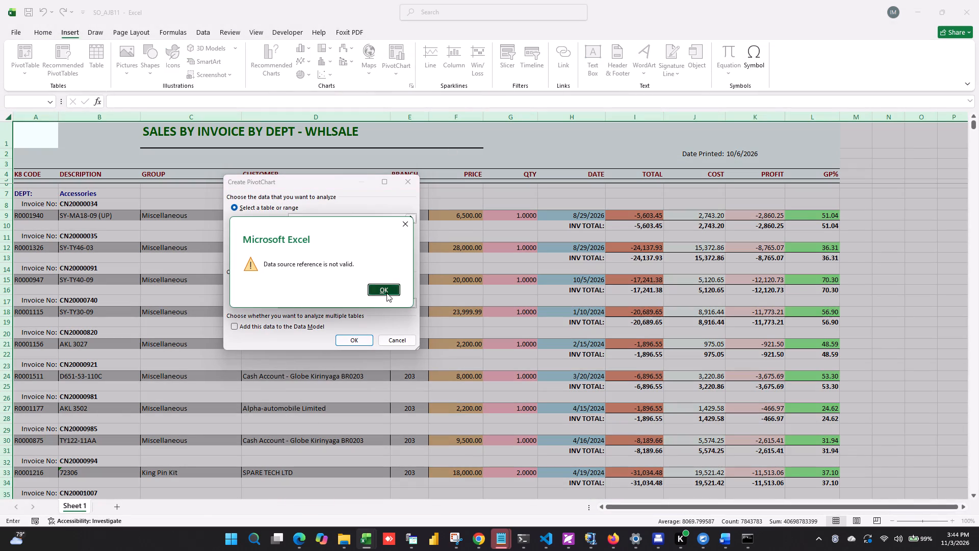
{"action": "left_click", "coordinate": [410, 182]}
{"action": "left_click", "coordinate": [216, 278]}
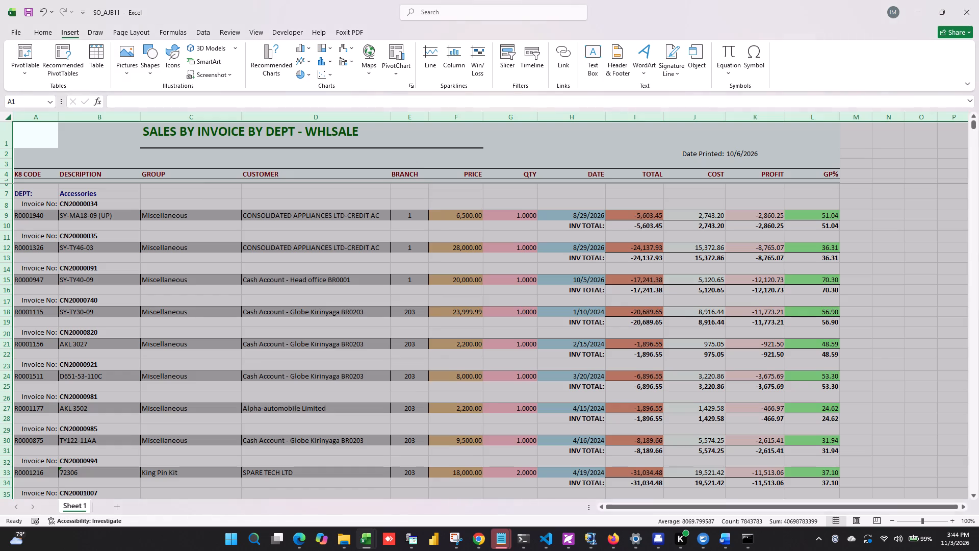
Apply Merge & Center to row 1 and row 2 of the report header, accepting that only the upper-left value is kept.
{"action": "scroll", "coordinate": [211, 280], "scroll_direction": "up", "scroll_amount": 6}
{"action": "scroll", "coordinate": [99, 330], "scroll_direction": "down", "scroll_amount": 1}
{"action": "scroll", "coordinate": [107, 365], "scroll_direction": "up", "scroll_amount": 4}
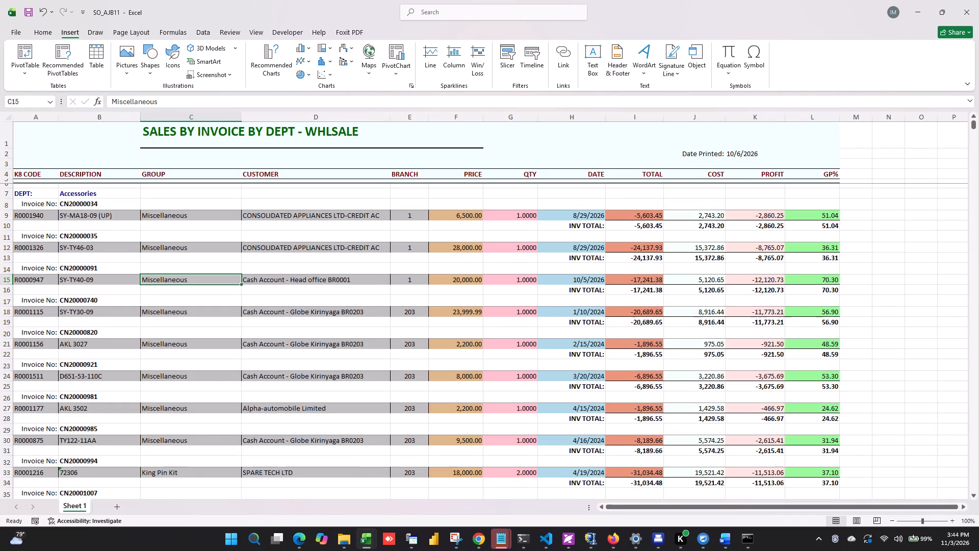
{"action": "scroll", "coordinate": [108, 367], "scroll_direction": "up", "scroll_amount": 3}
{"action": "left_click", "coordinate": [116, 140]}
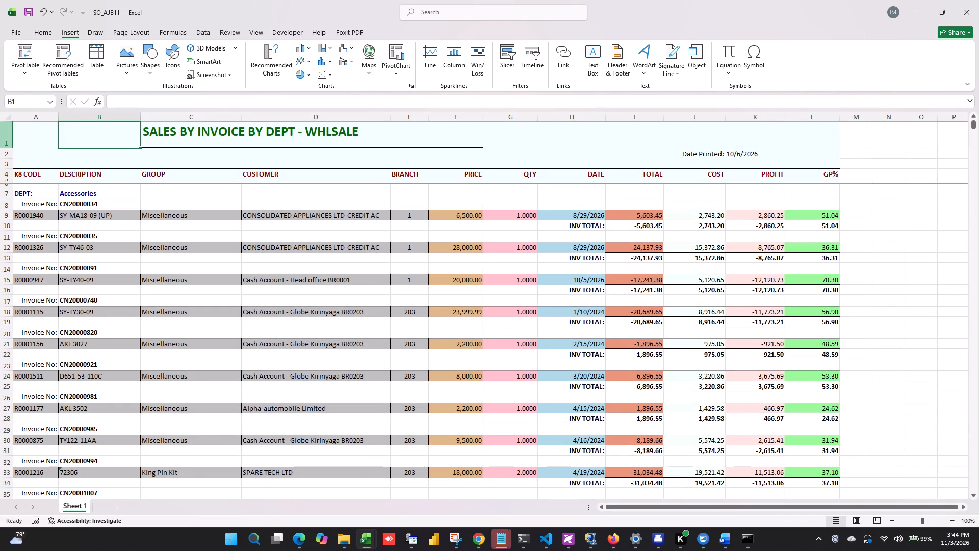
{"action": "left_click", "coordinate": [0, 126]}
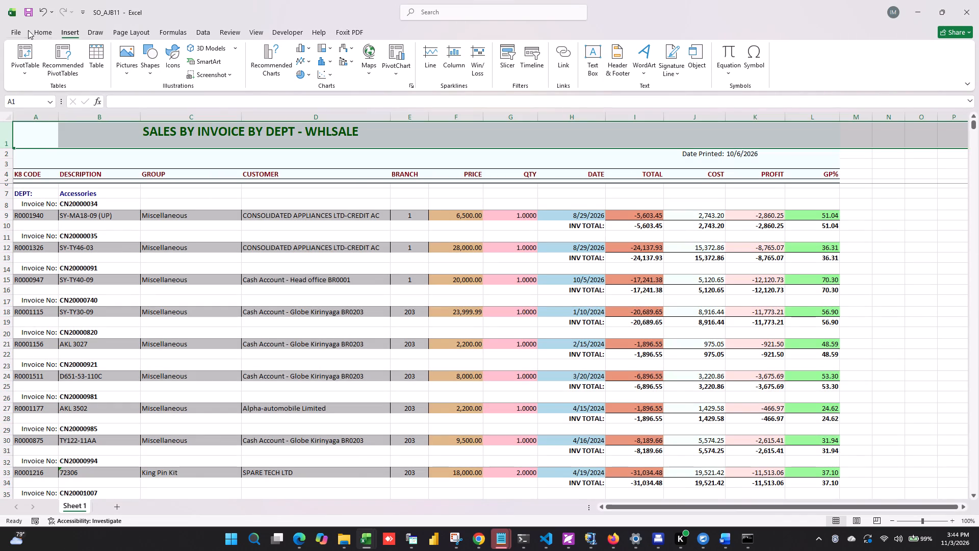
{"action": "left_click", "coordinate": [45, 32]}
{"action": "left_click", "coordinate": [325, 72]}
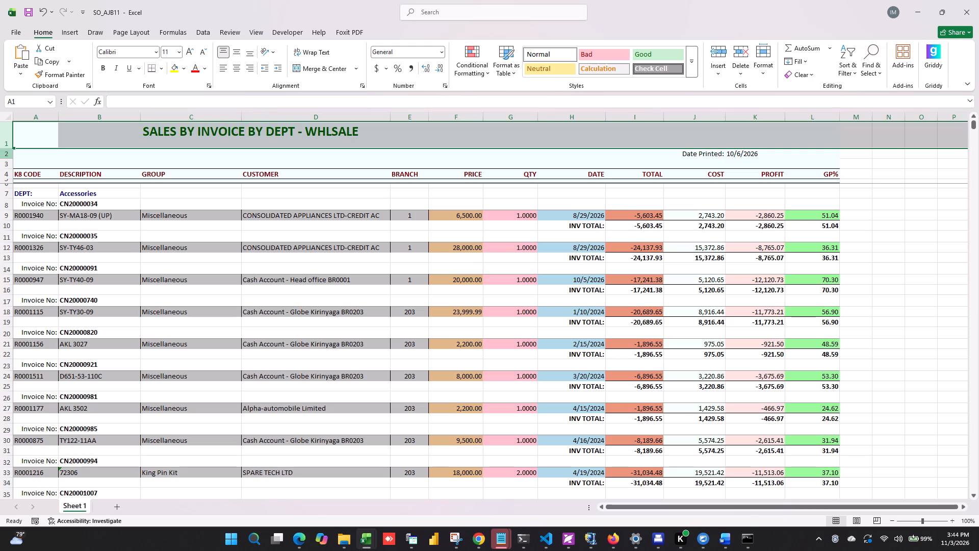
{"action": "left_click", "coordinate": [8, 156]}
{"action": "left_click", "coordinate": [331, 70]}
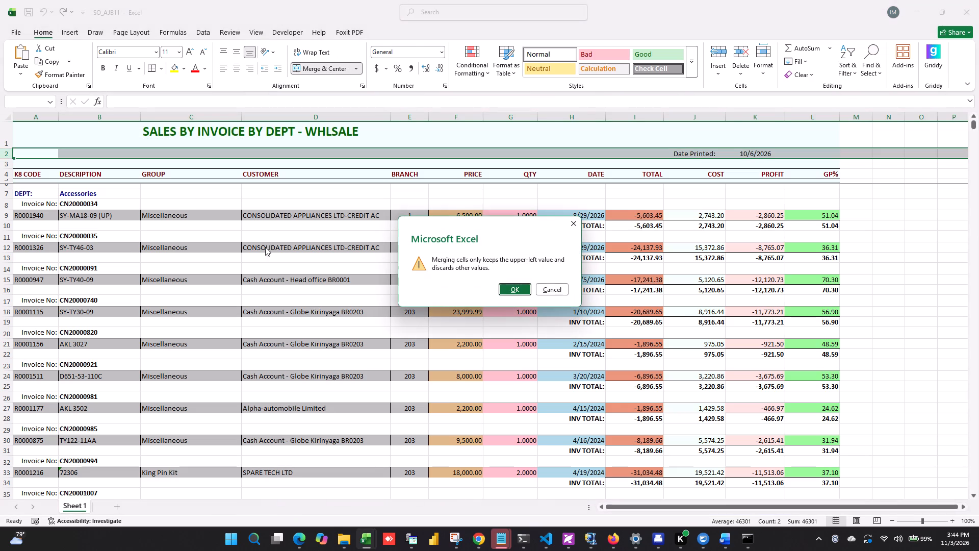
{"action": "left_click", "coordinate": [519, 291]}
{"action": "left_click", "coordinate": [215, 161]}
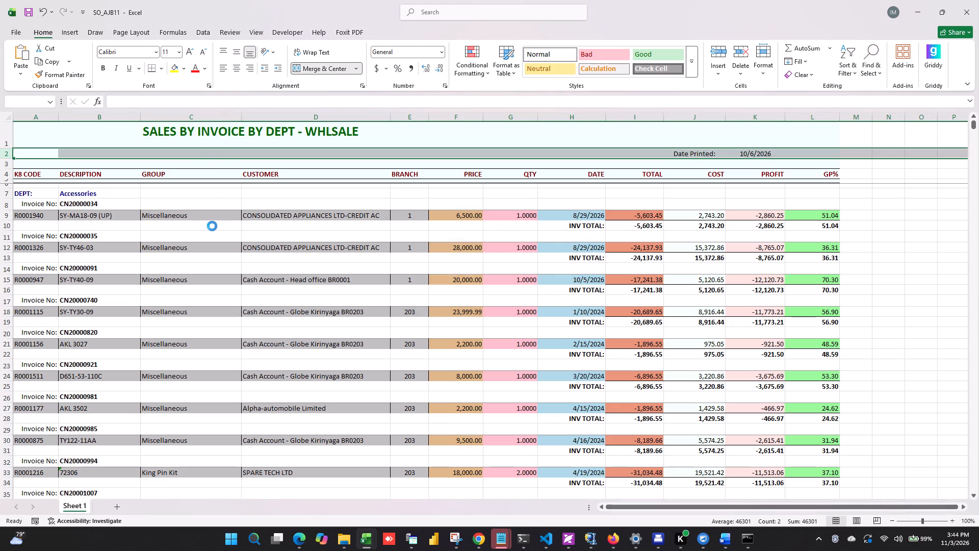
Check the sheet and close the SO_AJB11 workbook without saving the changes.
{"action": "scroll", "coordinate": [235, 231], "scroll_direction": "down", "scroll_amount": 2}
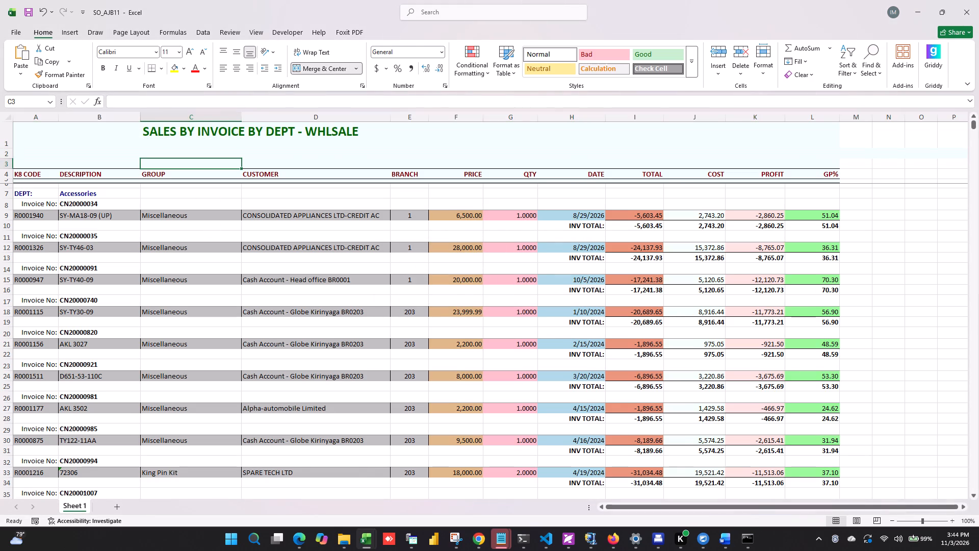
{"action": "scroll", "coordinate": [235, 231], "scroll_direction": "down", "scroll_amount": 2}
{"action": "scroll", "coordinate": [235, 231], "scroll_direction": "up", "scroll_amount": 20}
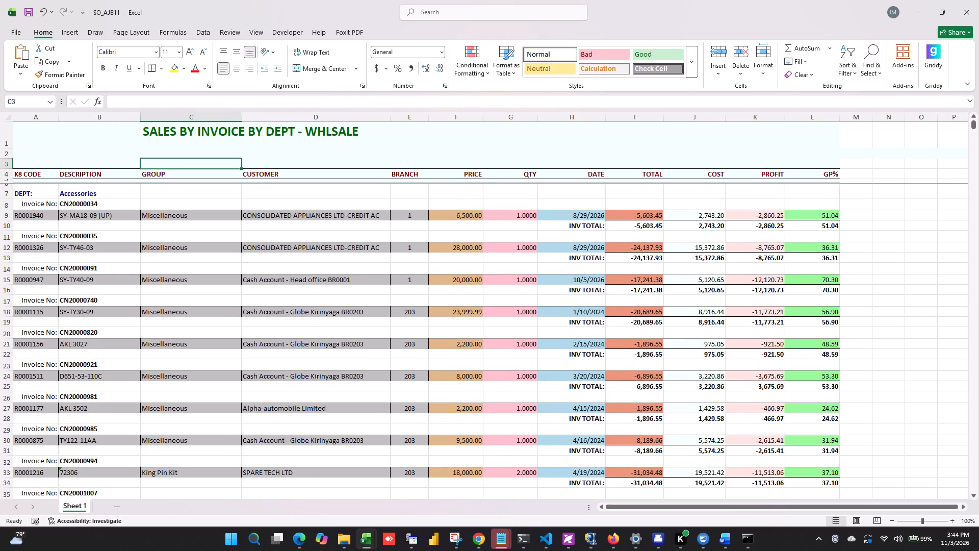
{"action": "left_click", "coordinate": [978, 0]}
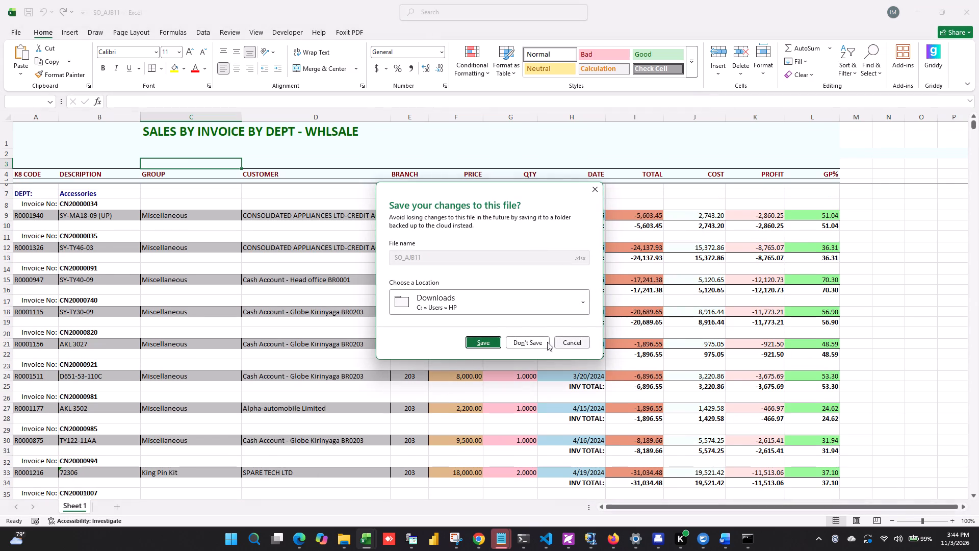
{"action": "left_click", "coordinate": [530, 348]}
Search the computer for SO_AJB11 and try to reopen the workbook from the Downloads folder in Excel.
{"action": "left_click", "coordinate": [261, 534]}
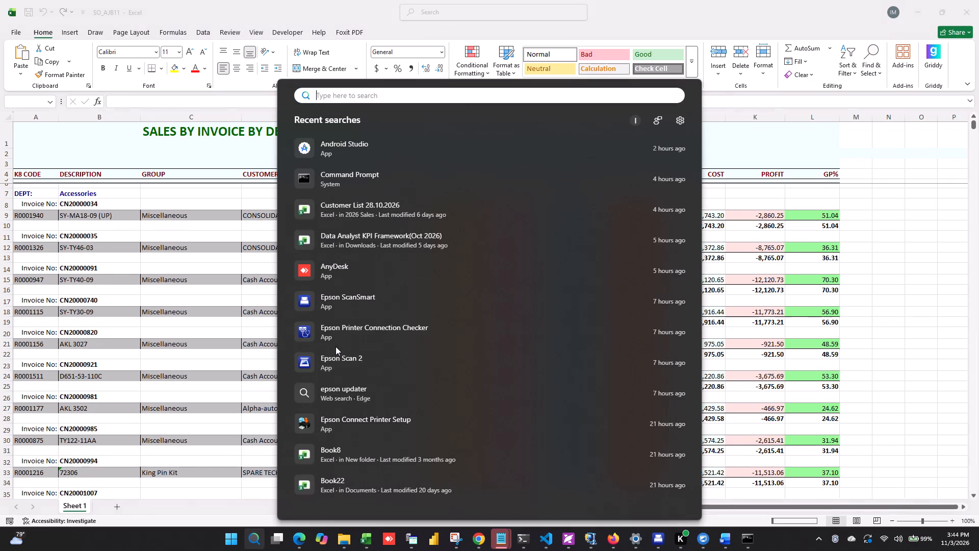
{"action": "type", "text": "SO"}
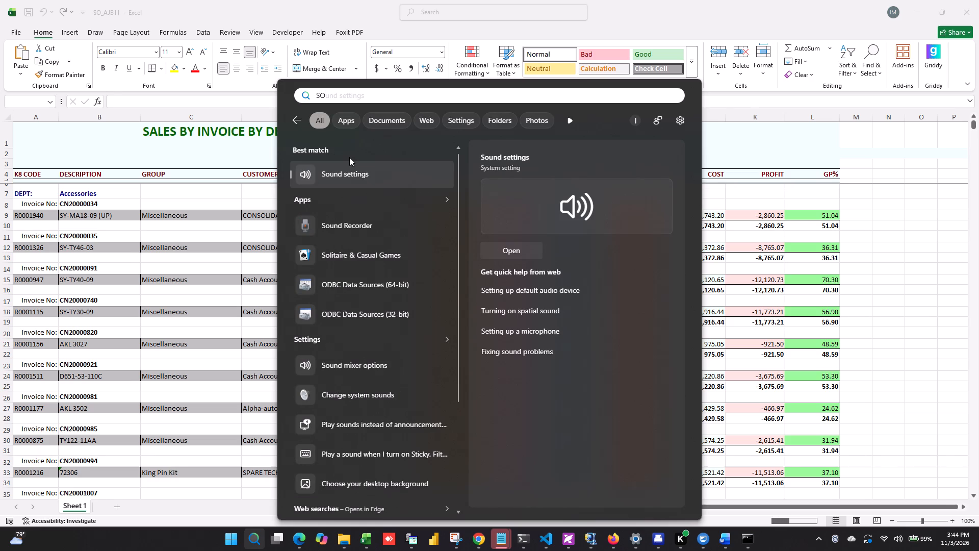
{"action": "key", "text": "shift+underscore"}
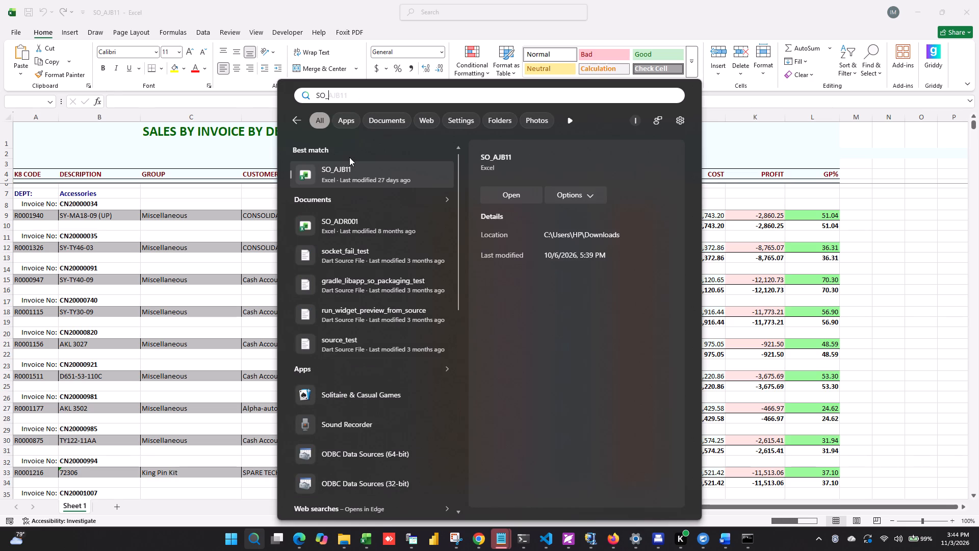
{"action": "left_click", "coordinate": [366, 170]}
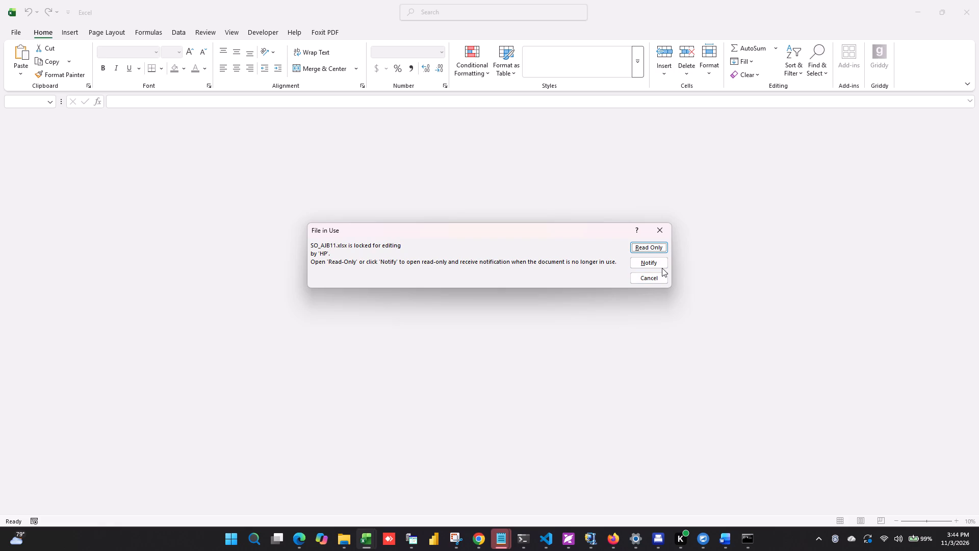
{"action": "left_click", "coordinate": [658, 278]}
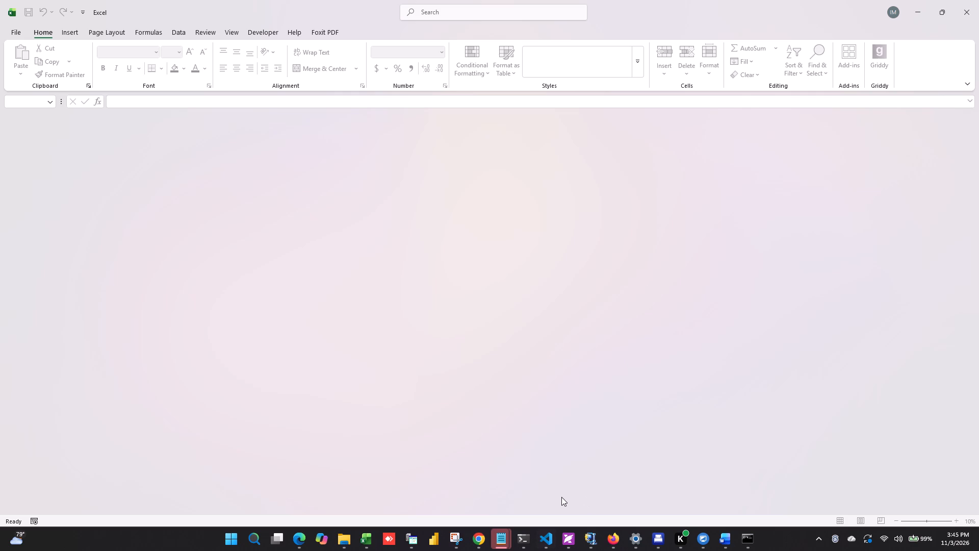
Minimize the empty Excel window and return to the Kerridge K8 Report Selector.
{"action": "left_click", "coordinate": [549, 425]}
{"action": "left_click", "coordinate": [914, 6]}
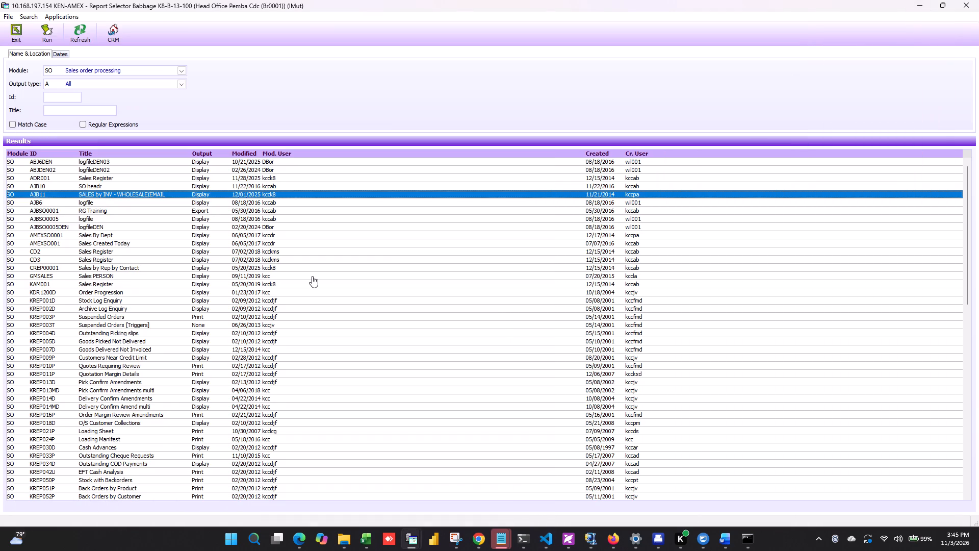